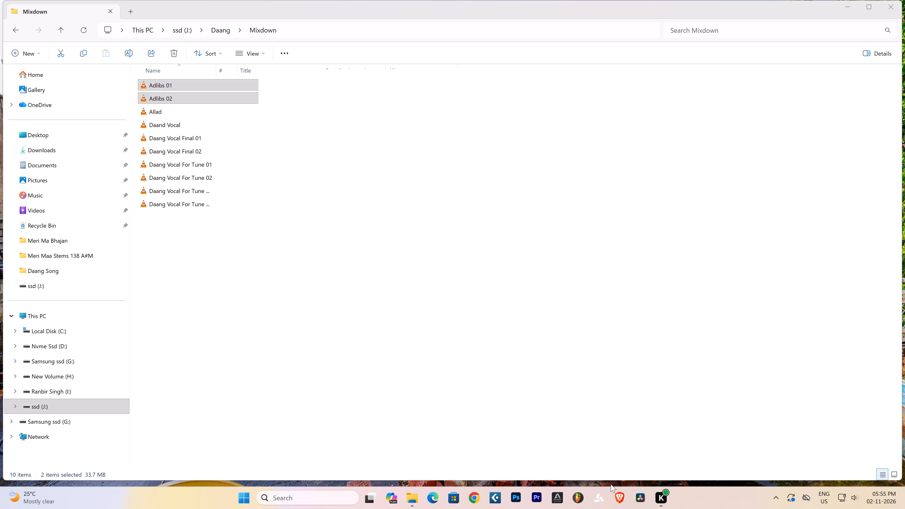
Switch to FL Studio 2026 and open the recent project Daang Song.zip.
click(574, 497)
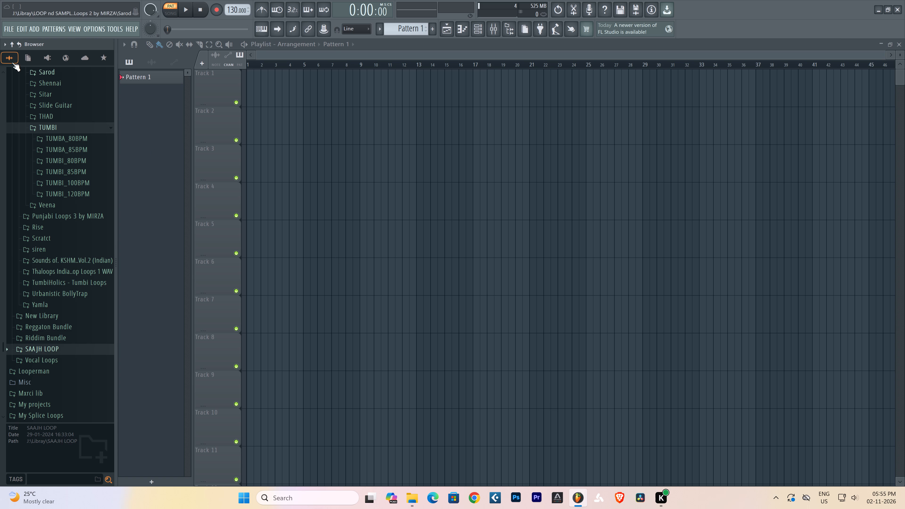
click(3, 29)
click(26, 149)
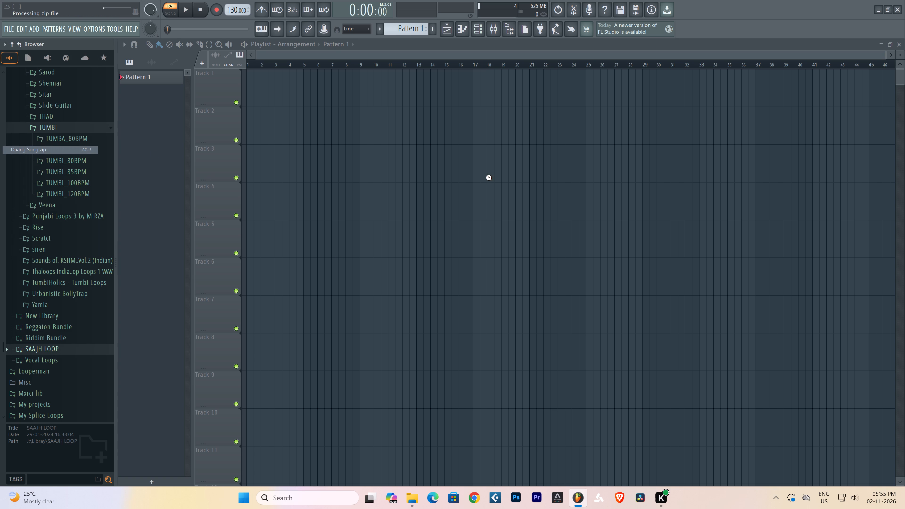
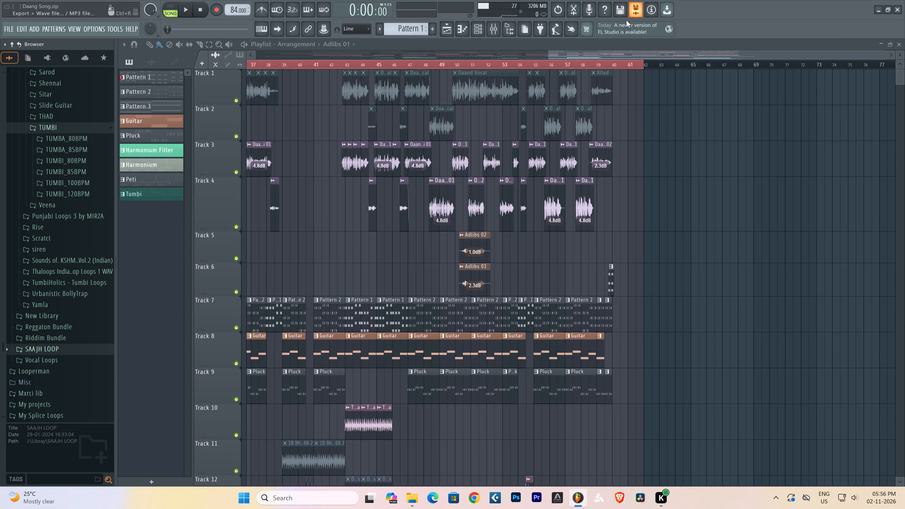
Look over the Daang Song playlist arrangement, from the closing bars back to the start of the song.
scroll(611, 58, down, 9)
scroll(616, 63, up, 2)
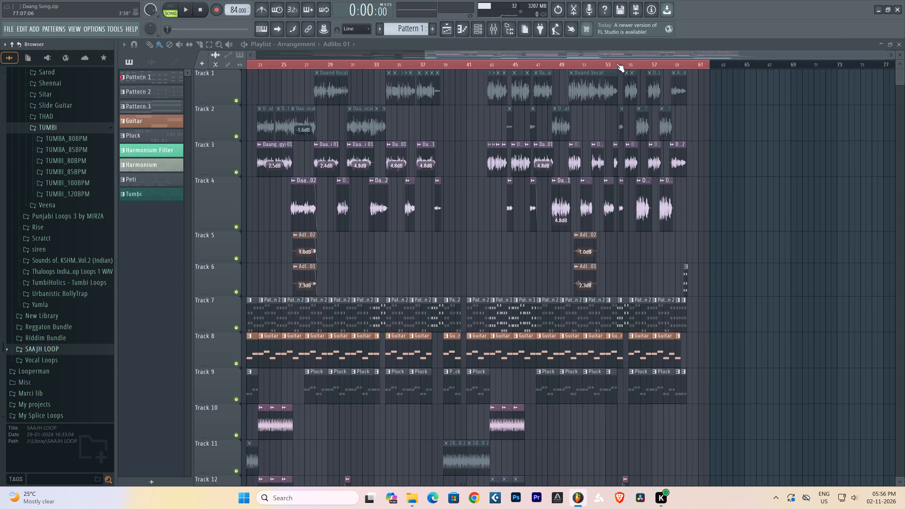
scroll(616, 63, down, 3)
scroll(254, 64, up, 7)
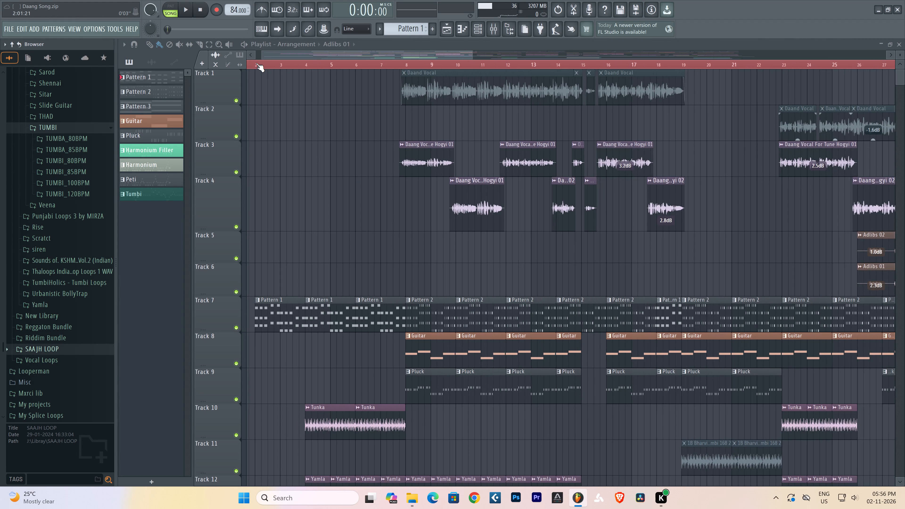
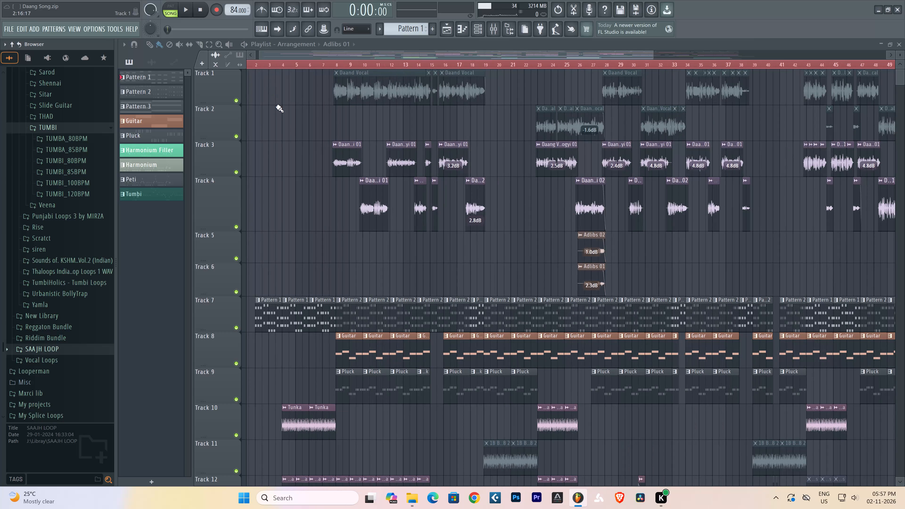
Insert one empty playlist track directly above the Pattern 1 and Pattern 2 drum-pattern track, Track 7.
scroll(346, 66, down, 3)
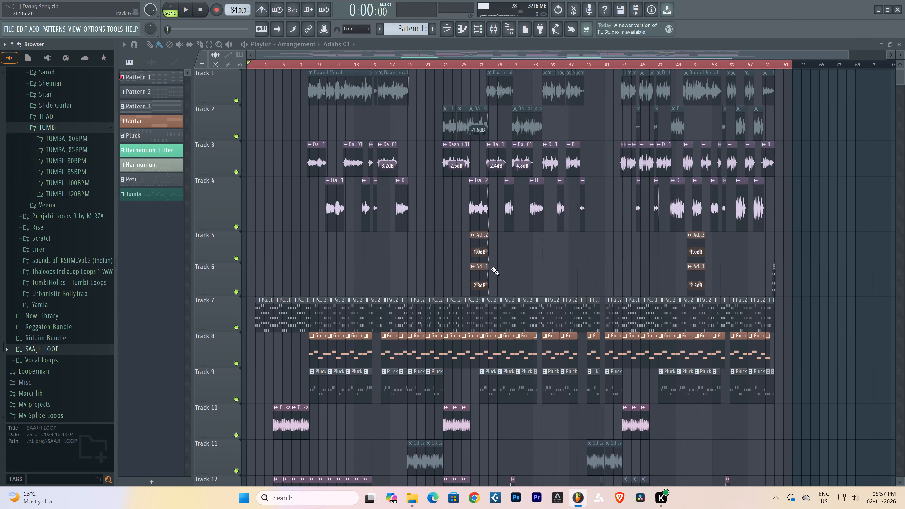
scroll(610, 279, down, 3)
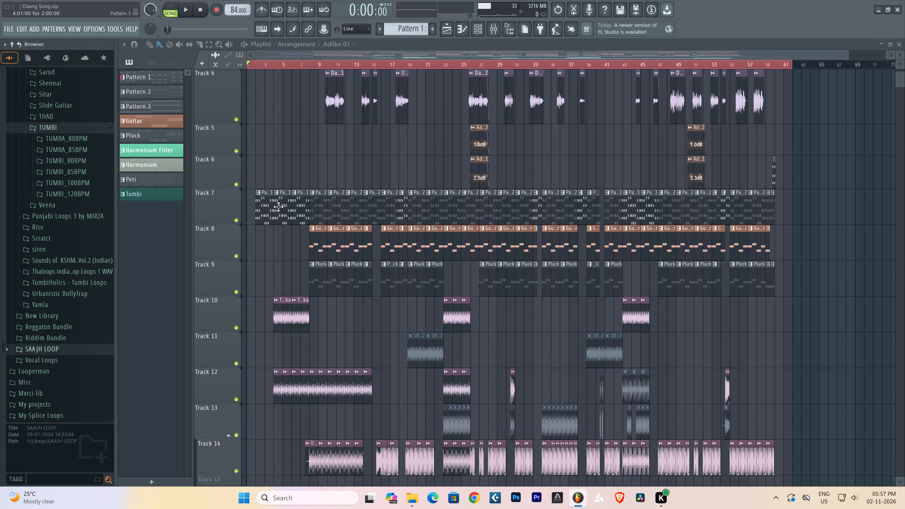
right_click(232, 212)
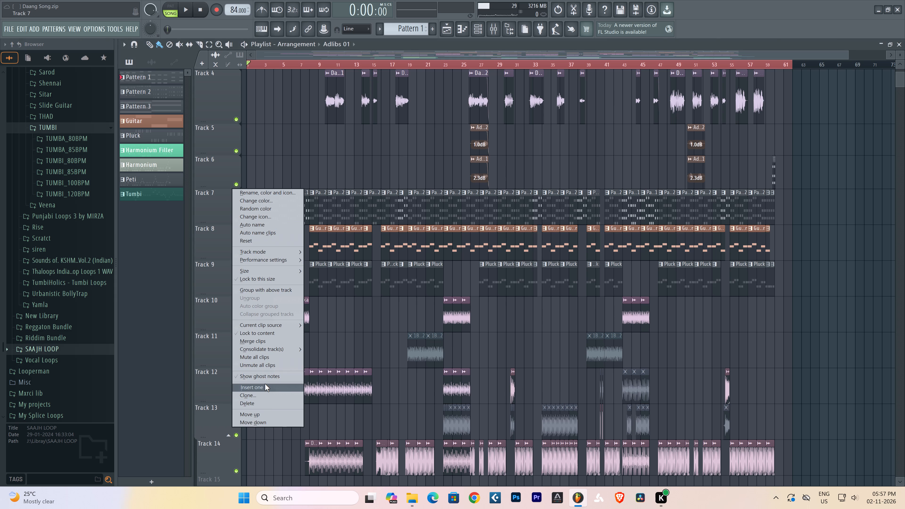
click(265, 384)
Move the short pattern clip near bar 59 from Track 6 down to the empty Track 7.
ctrl+drag(795, 169, 768, 174)
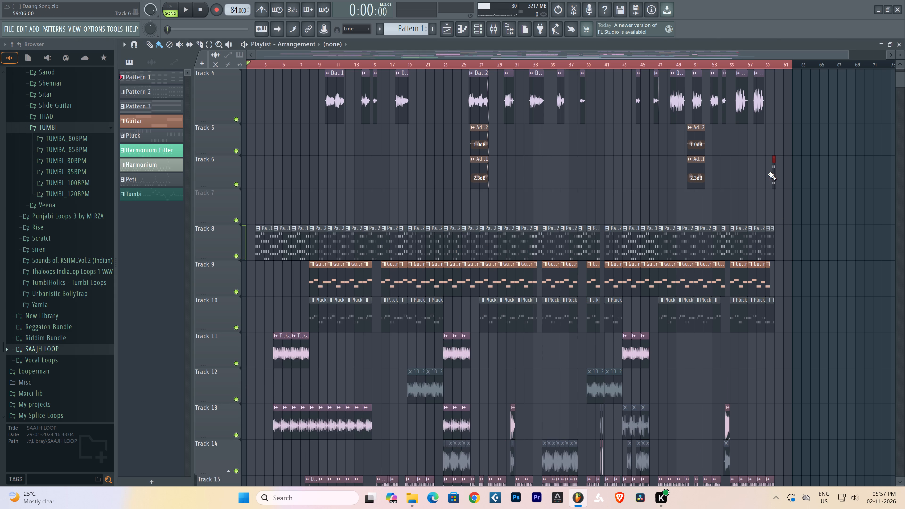
key(shift+Down)
right_click(768, 174)
Solo Track 8, enable the Guitar and Pluck tracks alongside it, and set the playback position near bar 2.
right_click(237, 258)
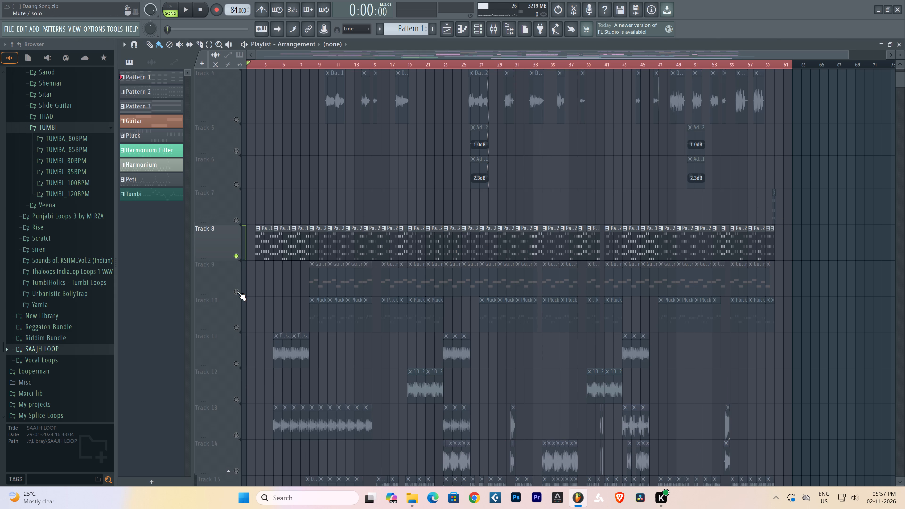
click(237, 291)
click(239, 331)
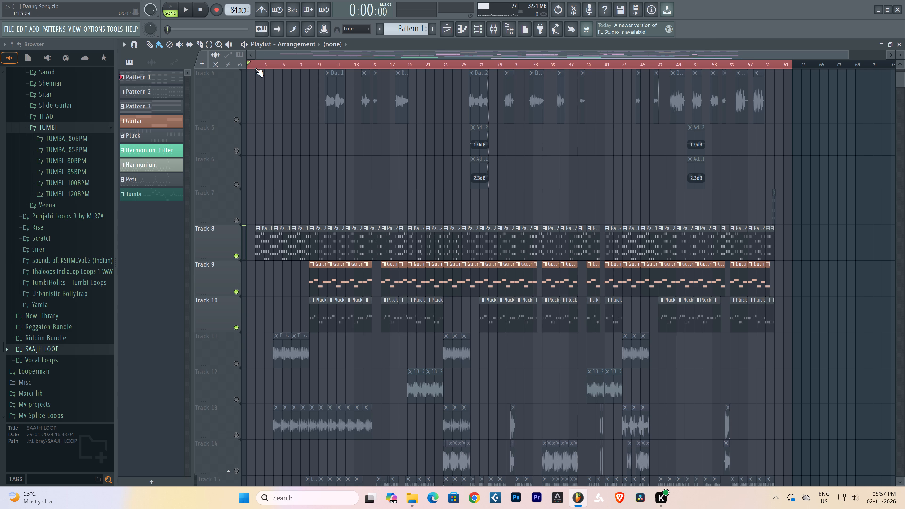
click(255, 68)
Disable the Fruity Soft Clipper and FabFilter Pro-L 2 effects on the Master mixer channel.
click(487, 25)
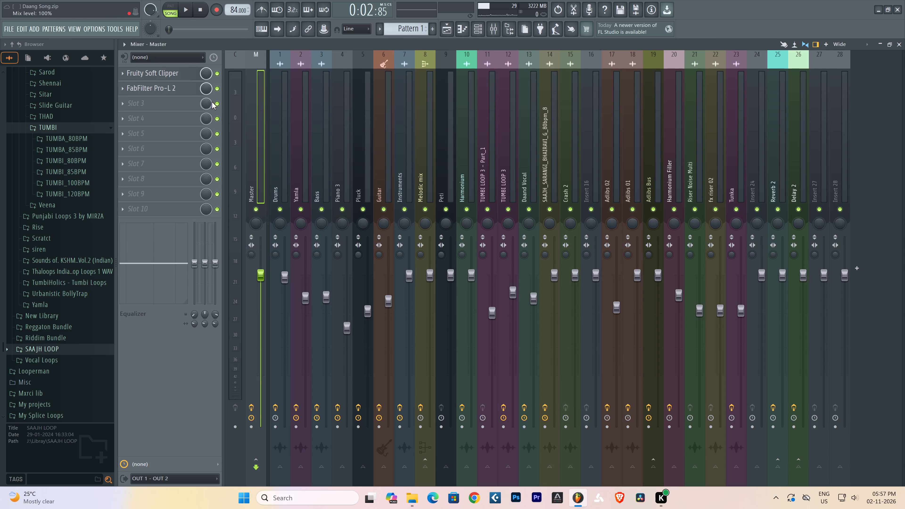
click(214, 89)
click(217, 73)
click(254, 407)
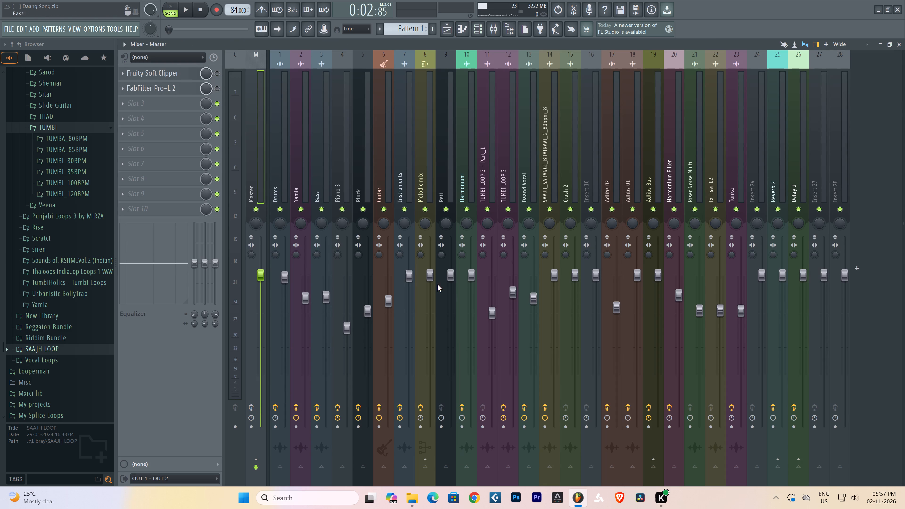
click(900, 45)
Listen to the isolated pattern, Guitar and Pluck tracks from bar 2, and again from bar 8.
key(space)
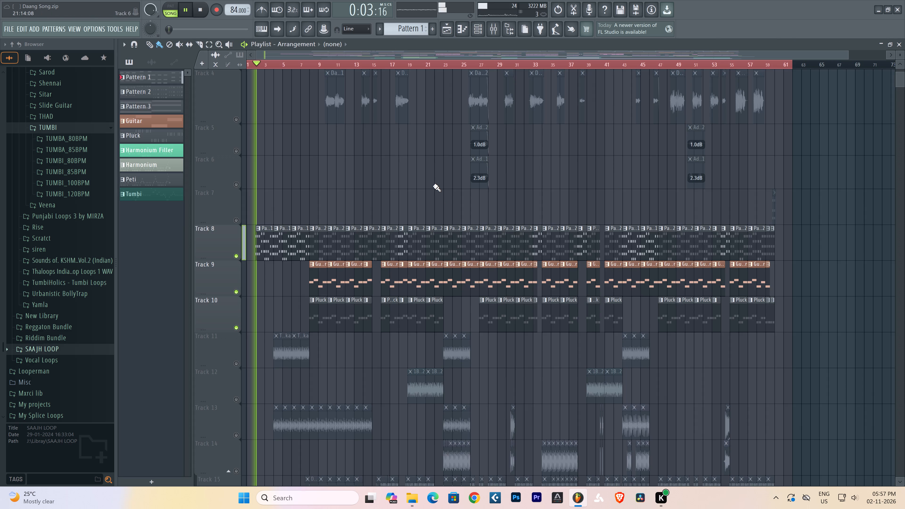
key(space)
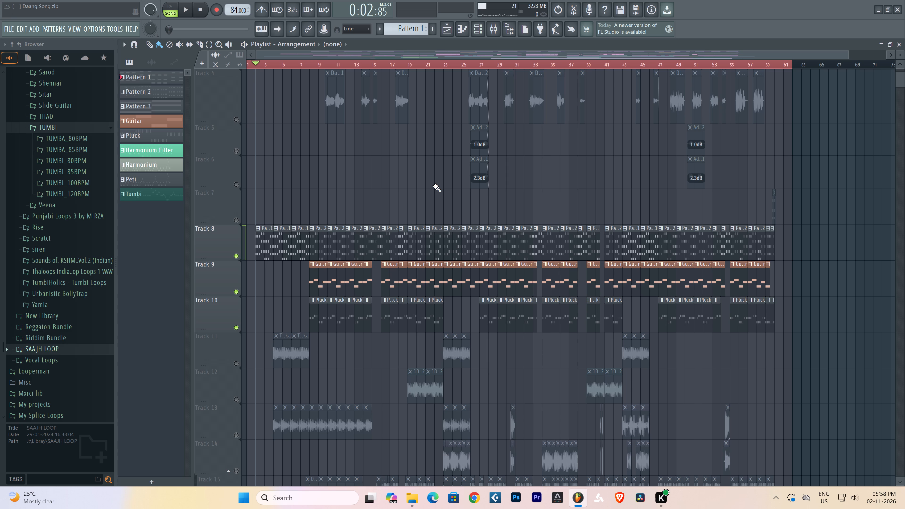
key(space)
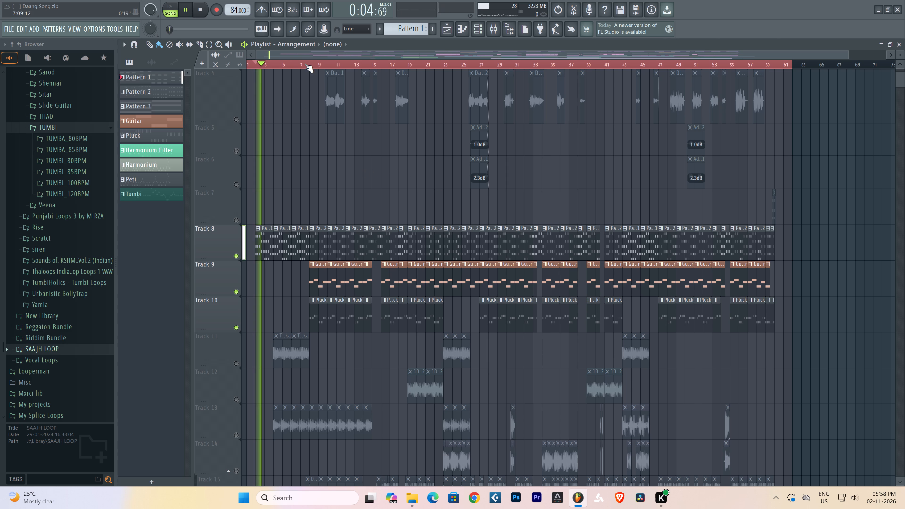
scroll(265, 66, up, 7)
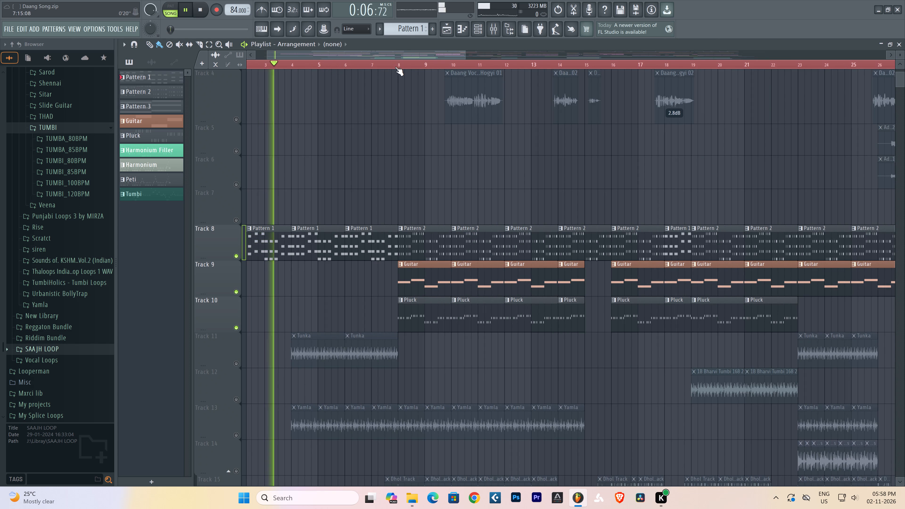
click(396, 64)
scroll(510, 246, down, 1)
scroll(330, 325, down, 1)
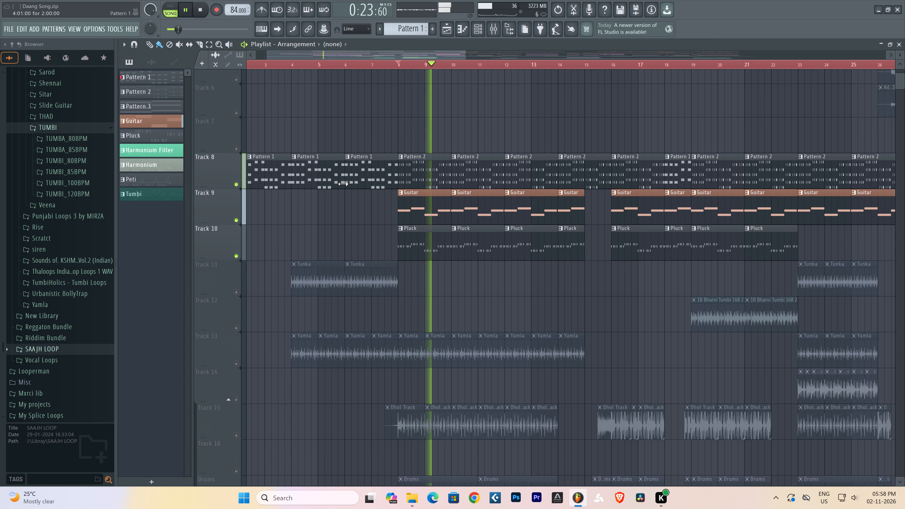
Compare the soloed Guitar track with the combined sound of Tracks 8 to 11, playing from bar 8.
right_click(238, 218)
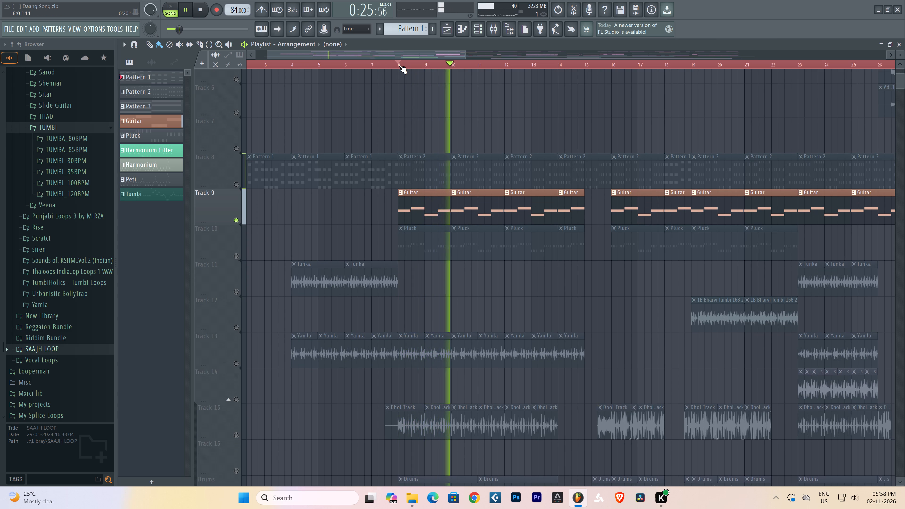
click(399, 65)
click(235, 293)
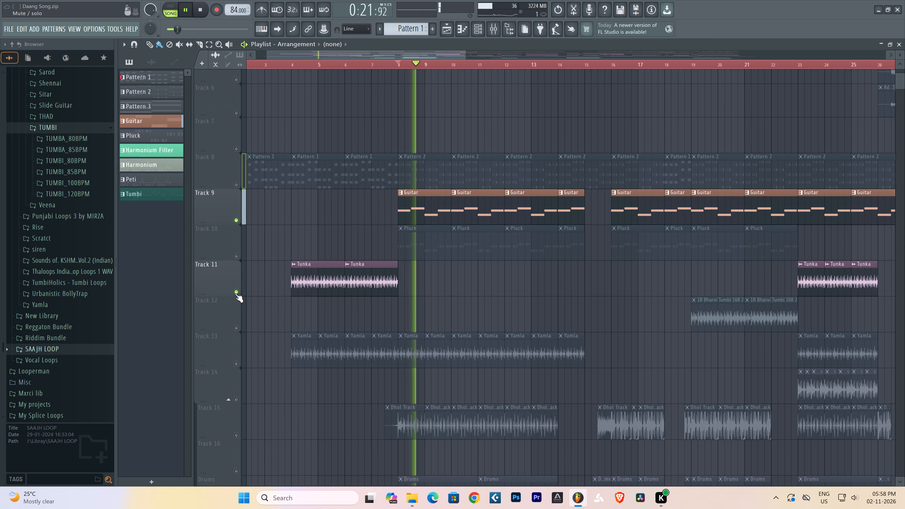
right_click(235, 293)
click(241, 254)
click(237, 217)
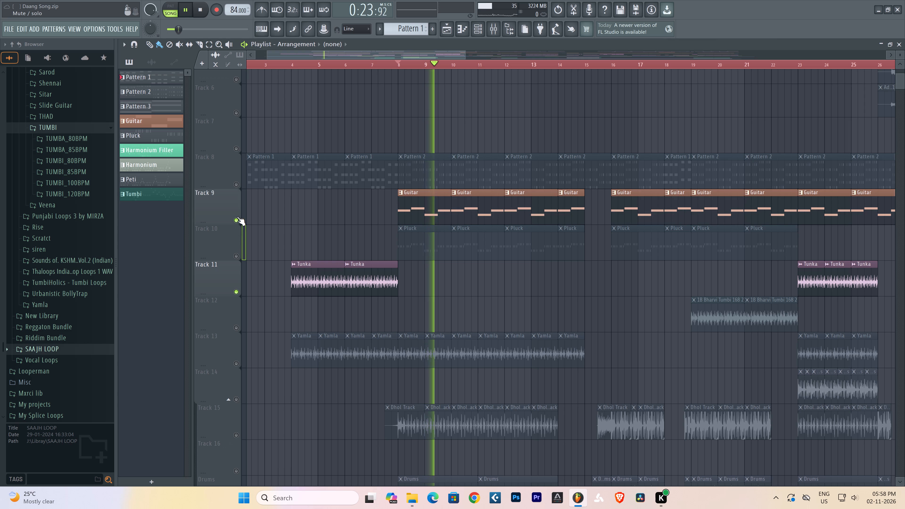
click(238, 184)
click(237, 255)
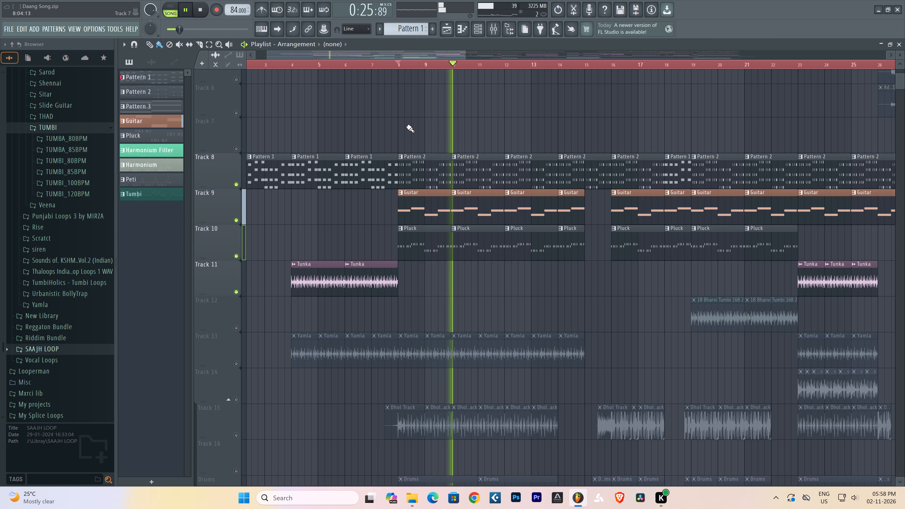
click(397, 65)
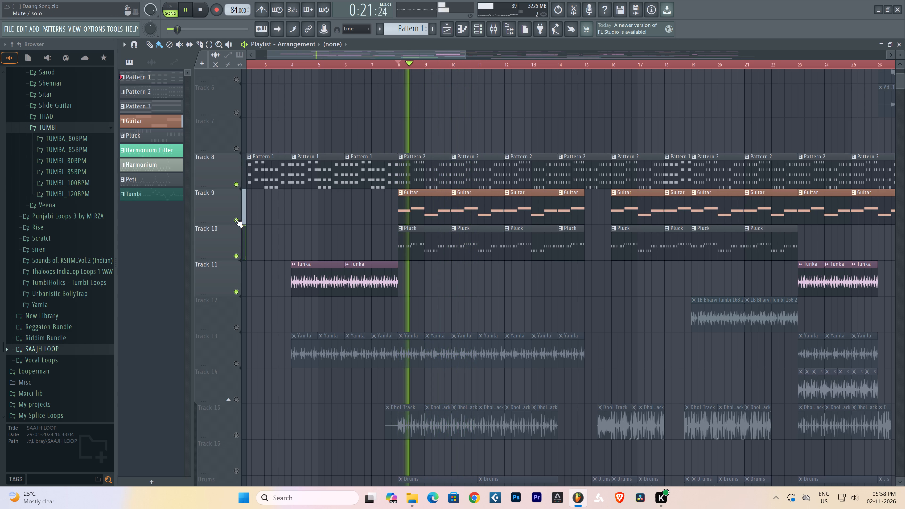
Solo the Guitar track and lower the last three dips of its Gross Beat Sidechain volume envelope to an equal depth.
right_click(234, 219)
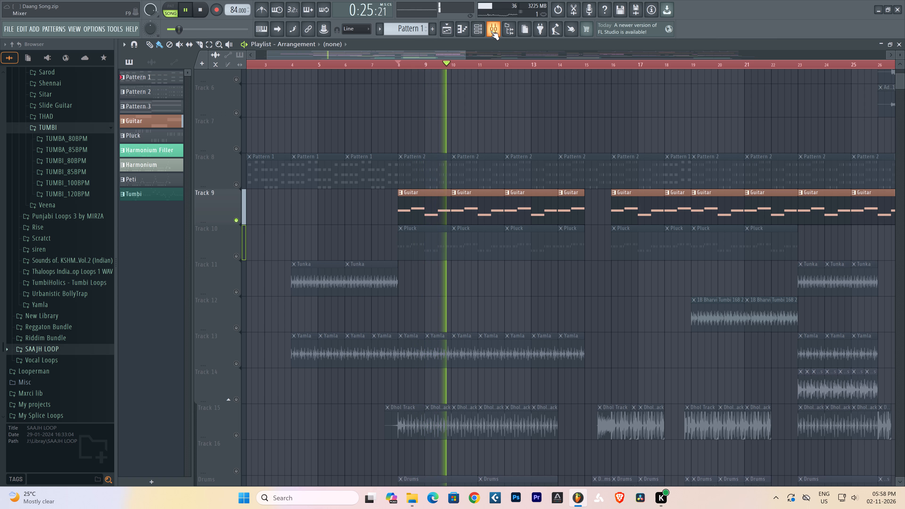
click(491, 31)
click(425, 186)
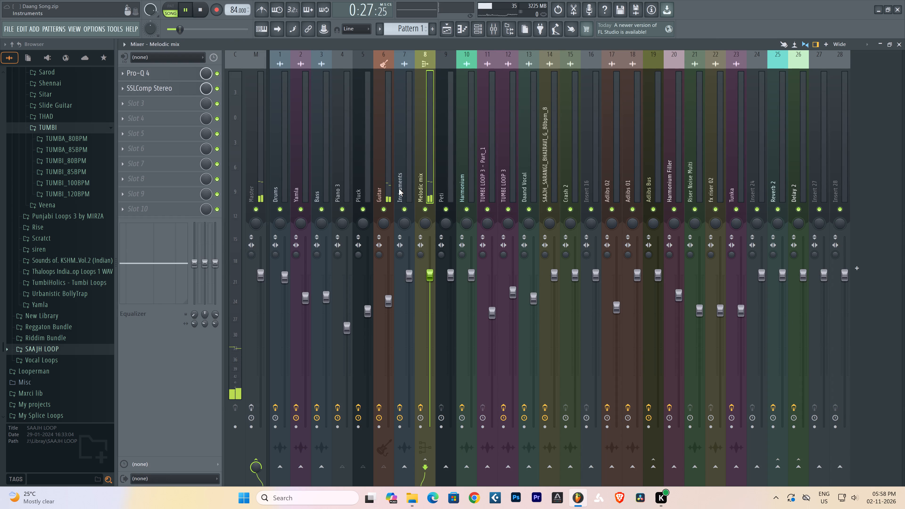
click(389, 189)
click(165, 91)
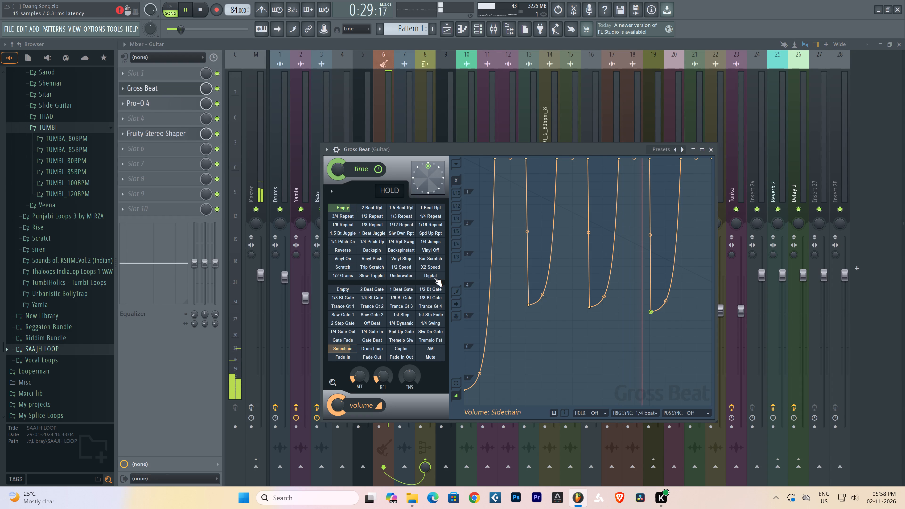
key(space)
drag(528, 306, 528, 363)
key(space)
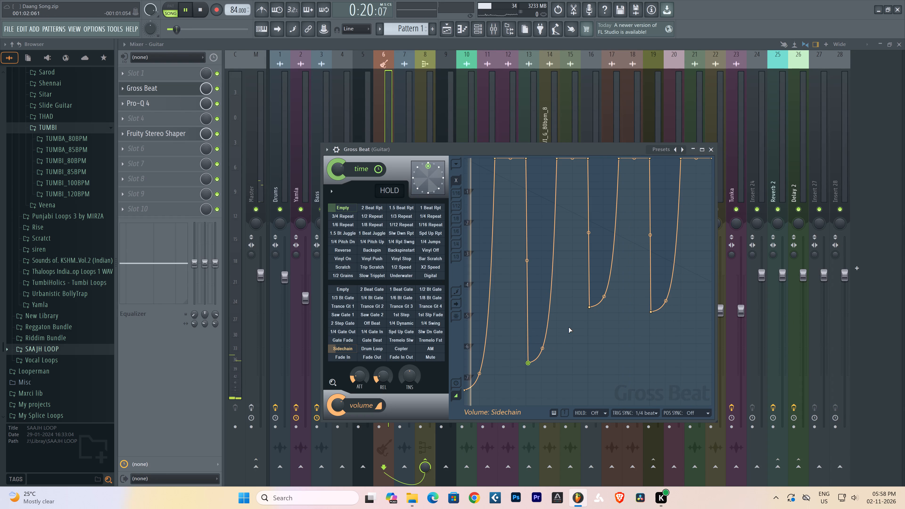
drag(590, 307, 589, 363)
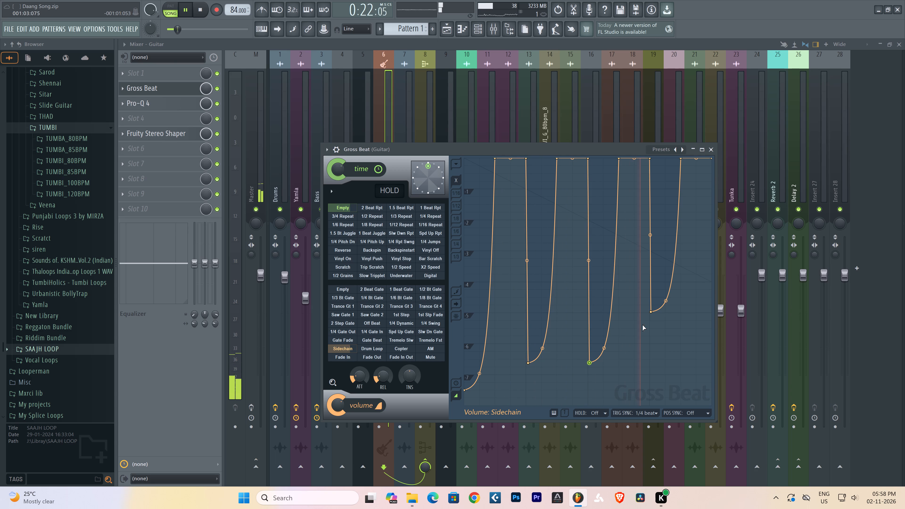
key(space)
key(space)
drag(650, 312, 650, 362)
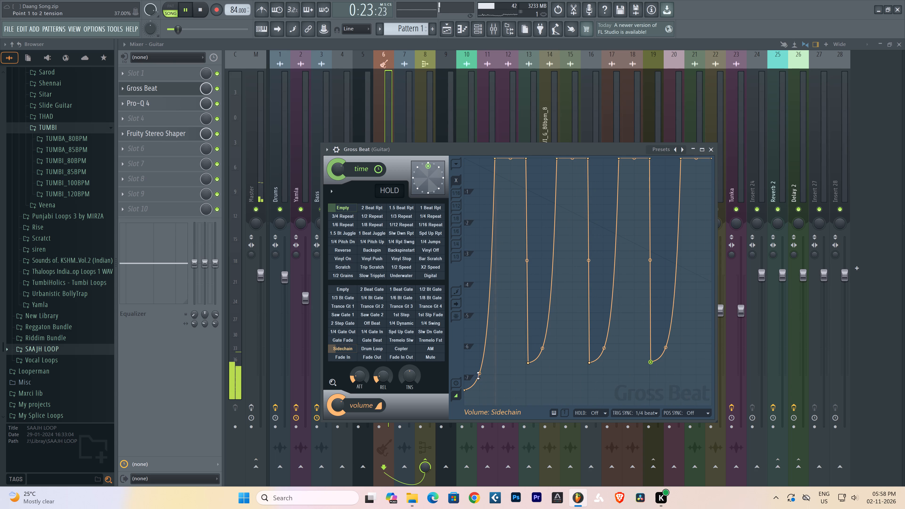
Deepen the same three Sidechain volume dips further, nearly matching the envelope's starting point, and close Gross Beat and the mixer.
key(space)
drag(527, 363, 526, 382)
key(space)
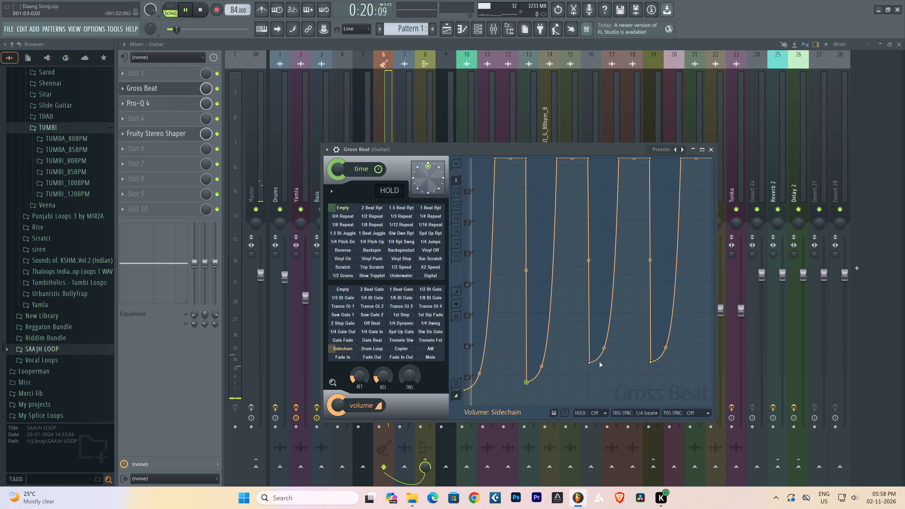
drag(589, 363, 592, 381)
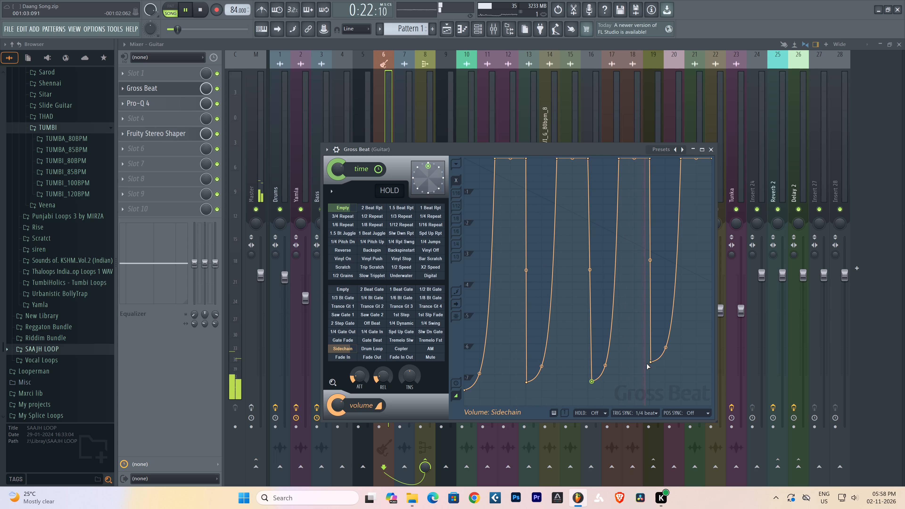
drag(649, 361, 650, 385)
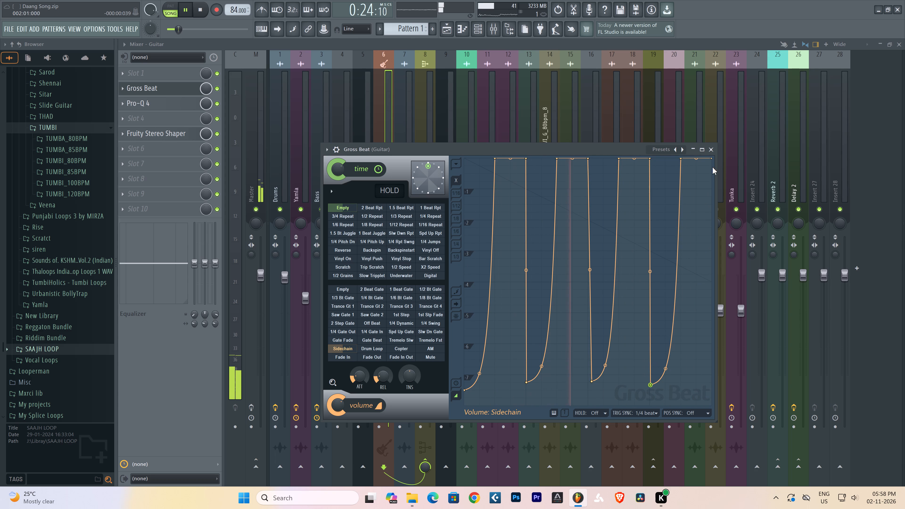
click(713, 150)
click(902, 44)
Restart playback from bar 8 and enable Tracks 8 and 10 alongside the Guitar track.
key(space)
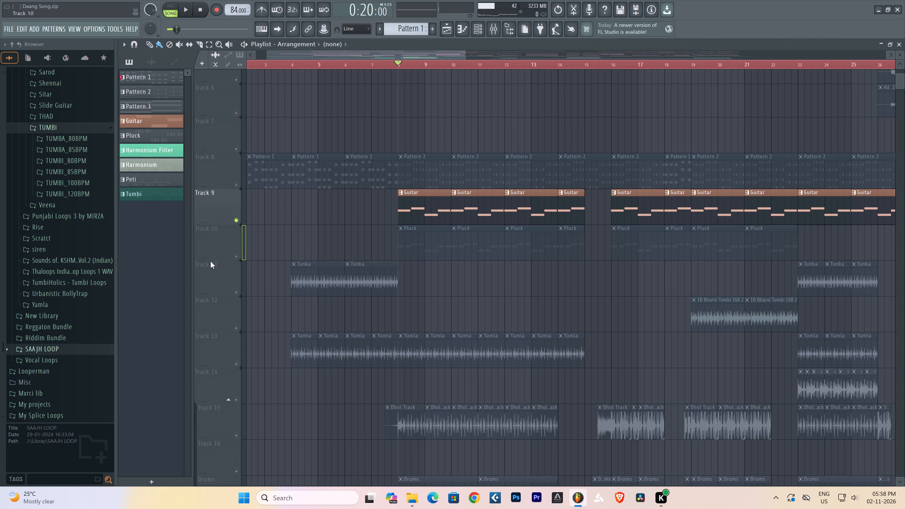
key(space)
click(237, 256)
click(236, 182)
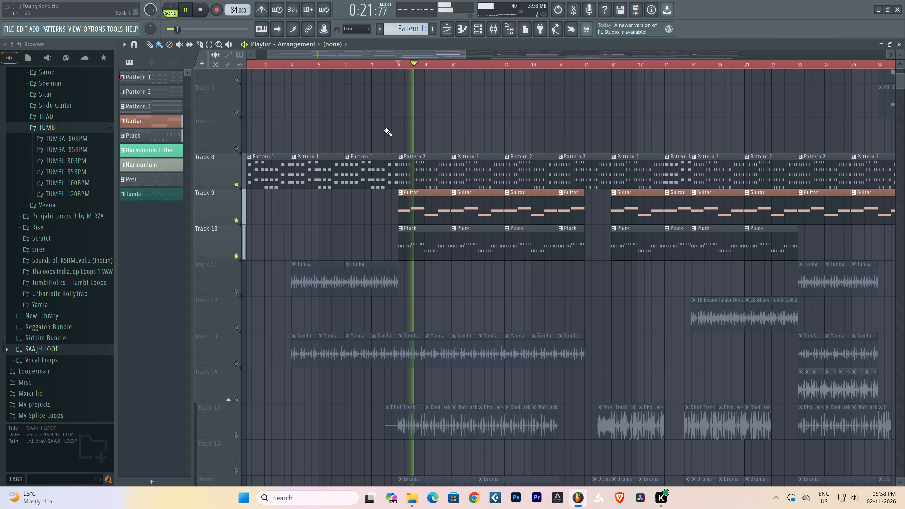
Enable the Instruments track holding the Daand Vocal [1]_instruments clips.
scroll(372, 240, down, 2)
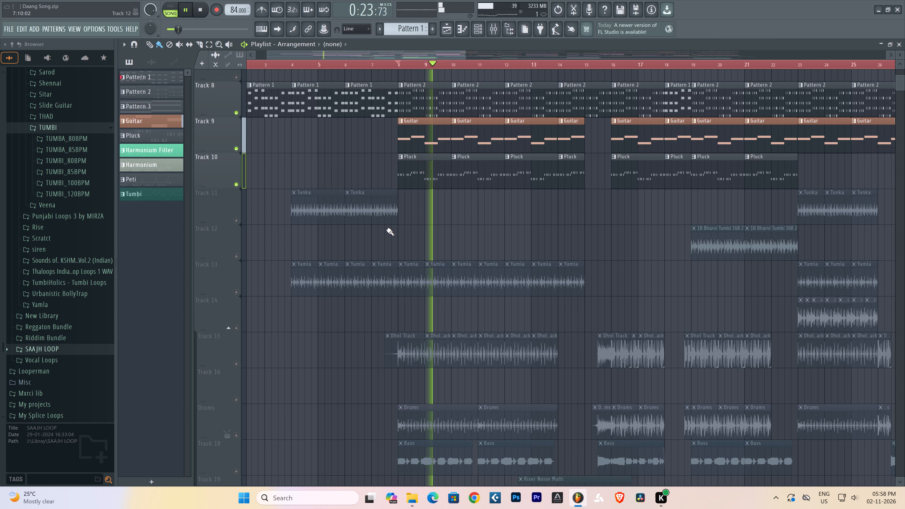
scroll(386, 229, down, 5)
scroll(386, 229, up, 1)
scroll(386, 229, down, 1)
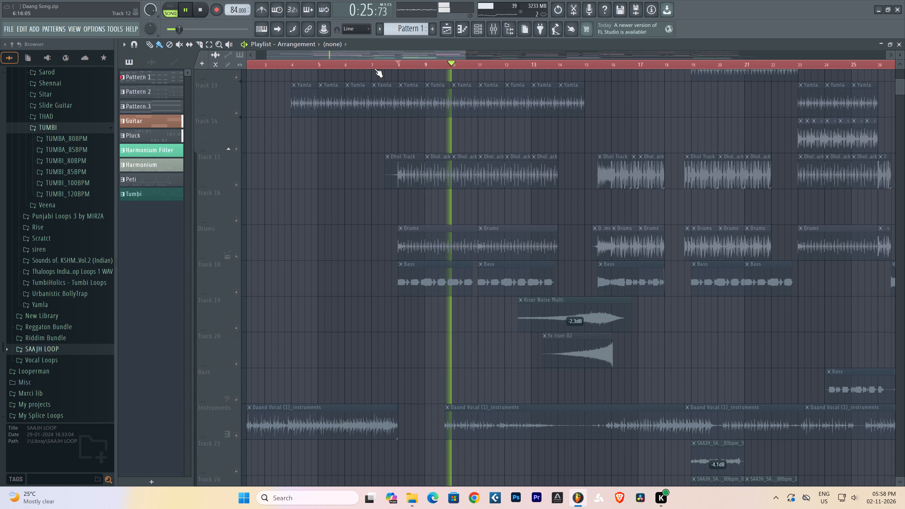
scroll(378, 67, down, 6)
click(237, 435)
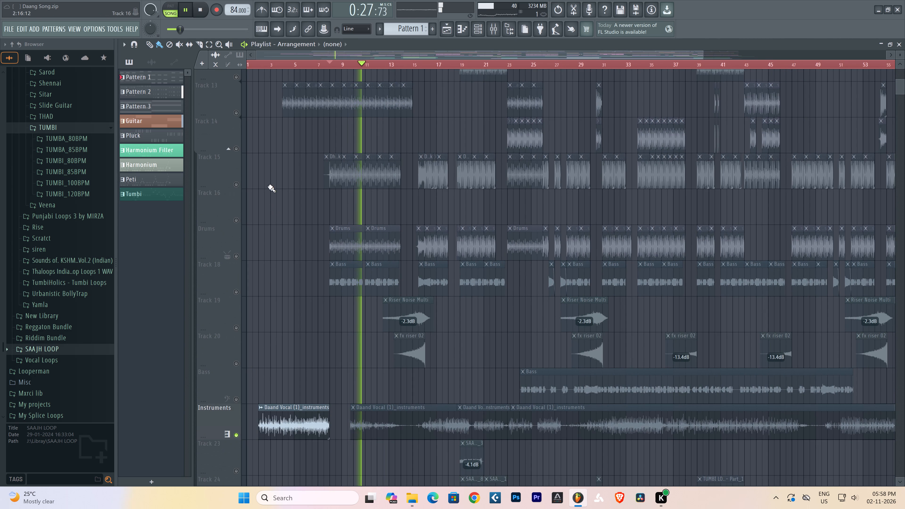
Listen to the intro with the Instruments track from bar 2, and again from just after bar 5.
click(260, 65)
scroll(260, 65, up, 5)
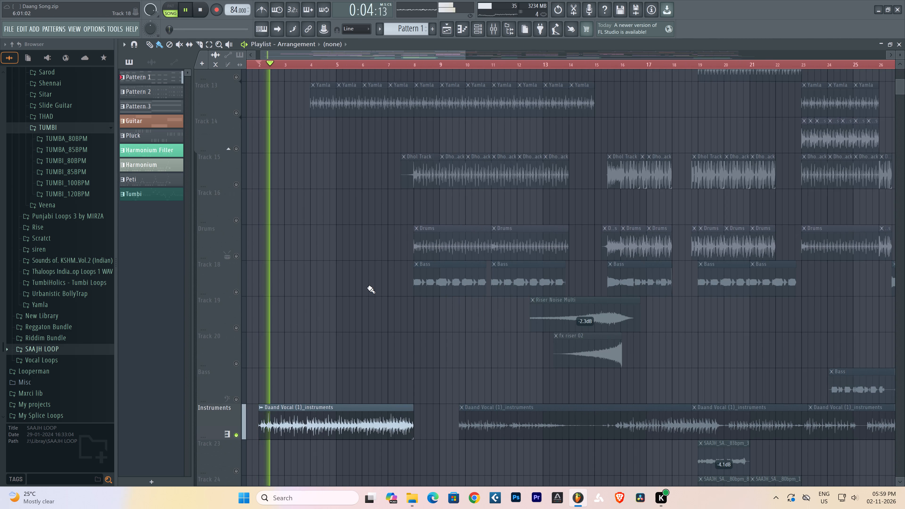
scroll(381, 332, up, 3)
click(345, 66)
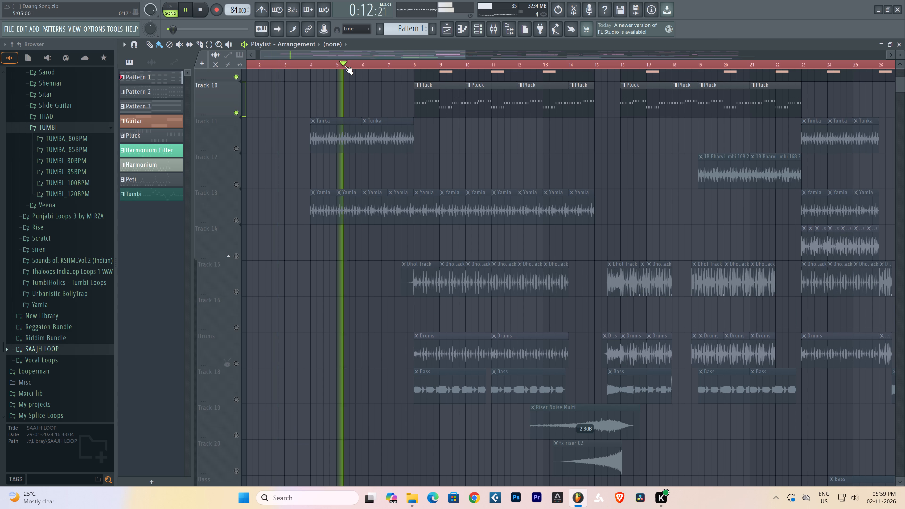
Listen on from bar 5 past the Guitar and Pluck entries at bar 8 while reviewing the muted tracks.
scroll(401, 377, down, 3)
scroll(409, 391, up, 4)
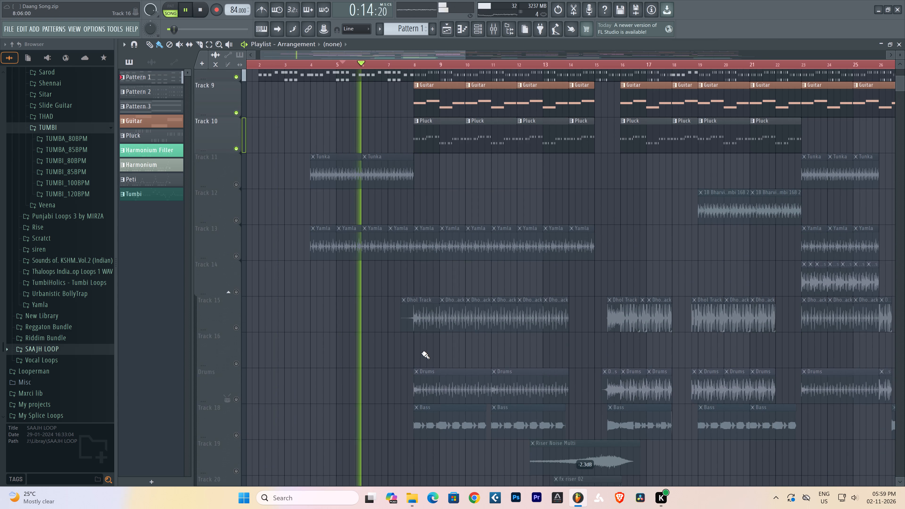
scroll(421, 347, up, 2)
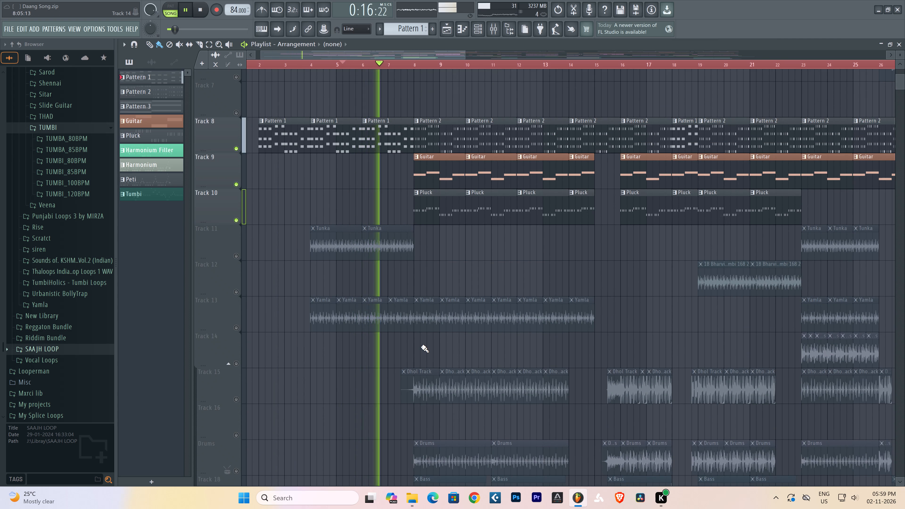
scroll(422, 344, down, 2)
scroll(422, 344, up, 1)
scroll(422, 344, down, 1)
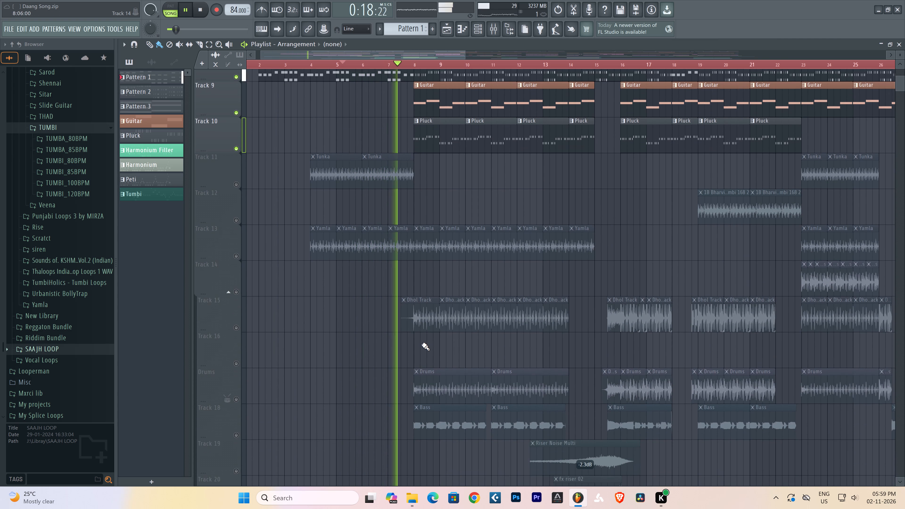
scroll(422, 344, up, 2)
scroll(422, 344, down, 1)
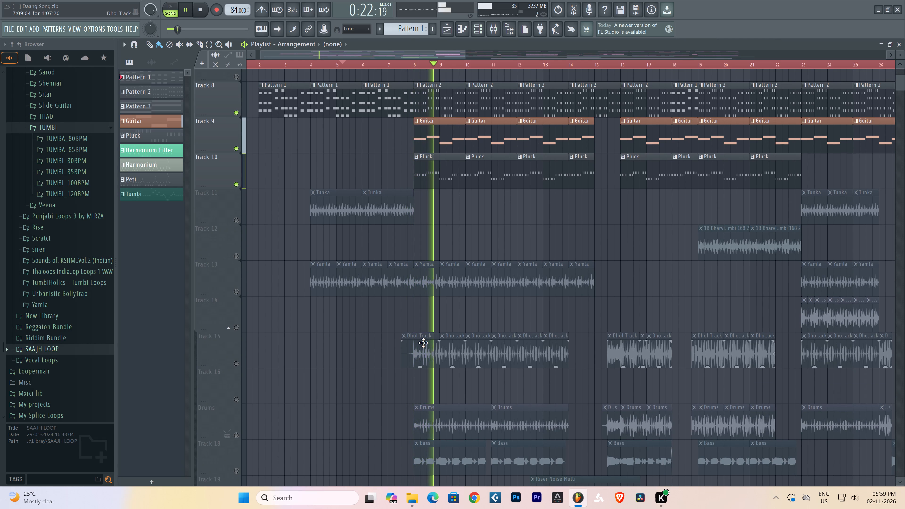
scroll(423, 343, down, 3)
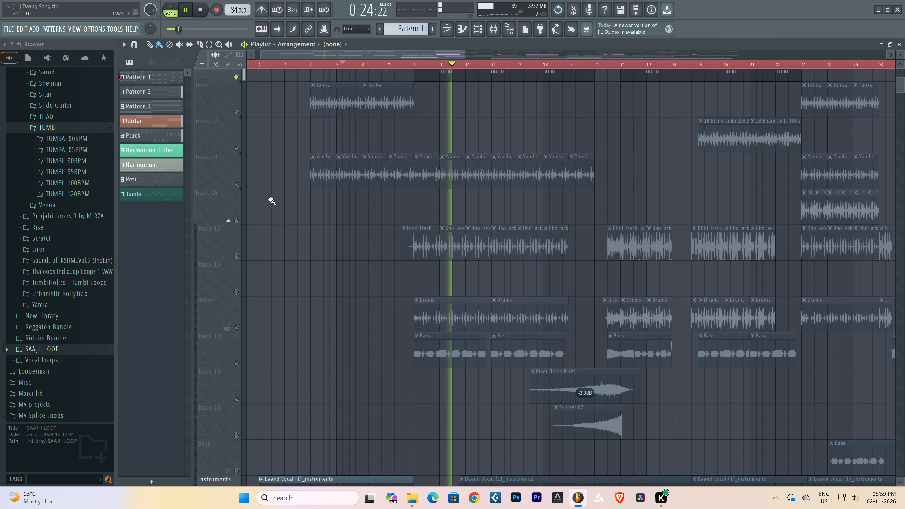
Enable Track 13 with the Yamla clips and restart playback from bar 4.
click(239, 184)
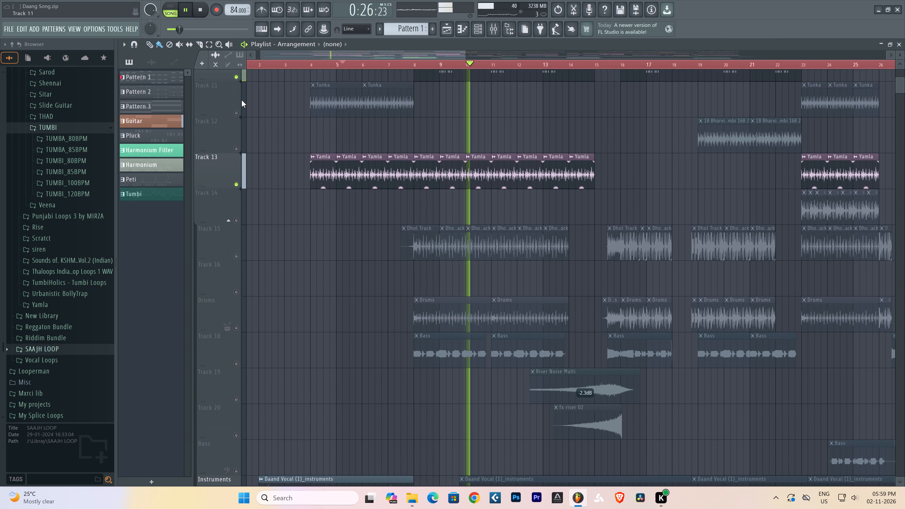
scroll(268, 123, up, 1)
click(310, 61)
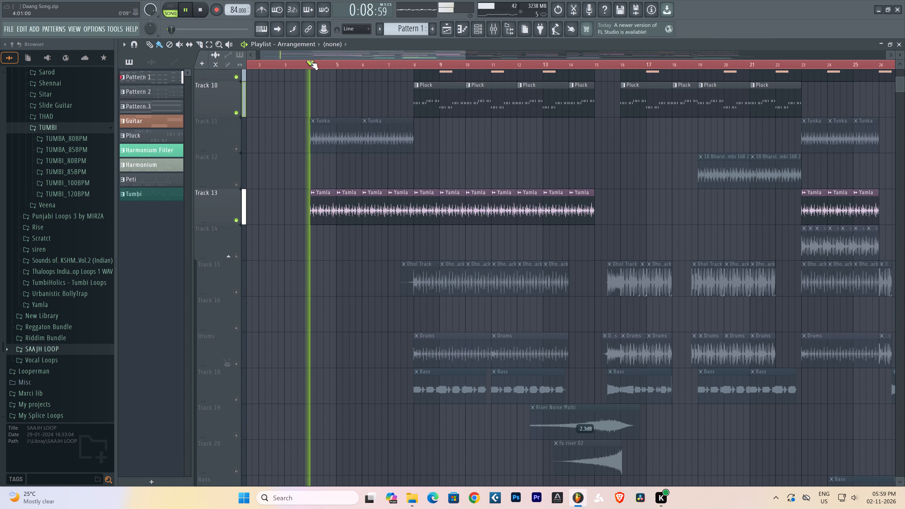
Enable Track 11 with the Tunka clips, mute Track 13 again, and solo Track 11.
click(238, 145)
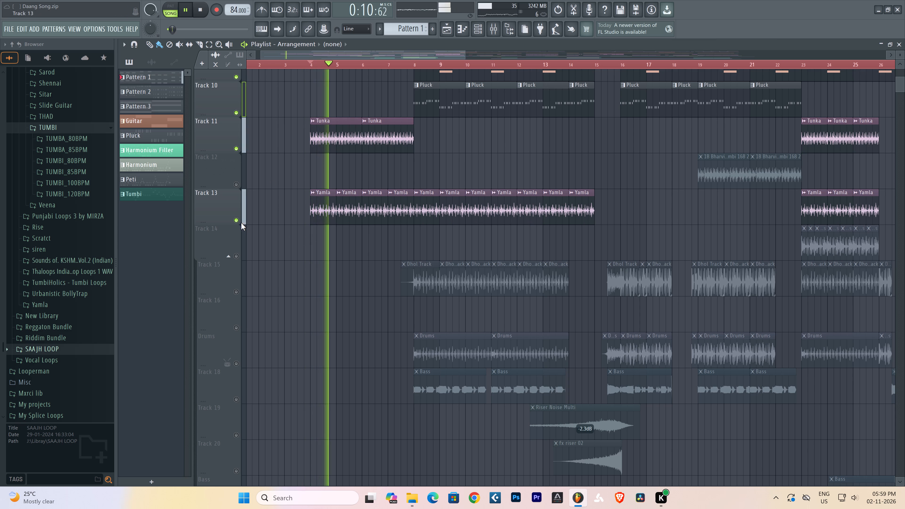
click(235, 218)
scroll(264, 194, up, 1)
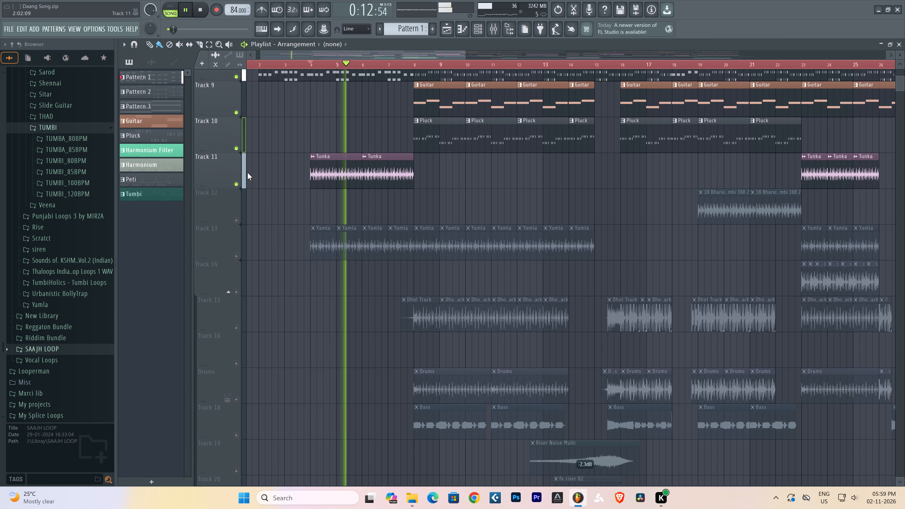
right_click(239, 183)
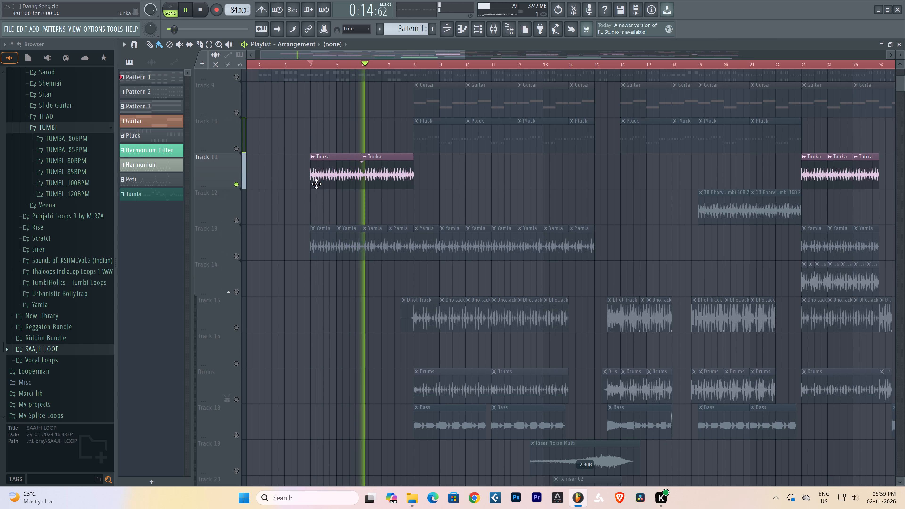
scroll(376, 240, up, 2)
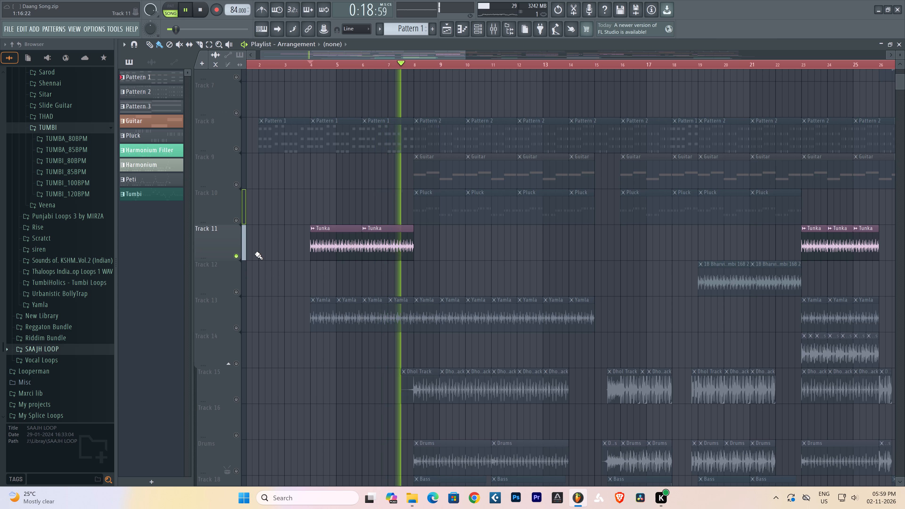
Enable Tracks 10, 9 and 8 alongside the soloed Tunka track and replay from bar 4.
click(236, 222)
key(space)
click(240, 190)
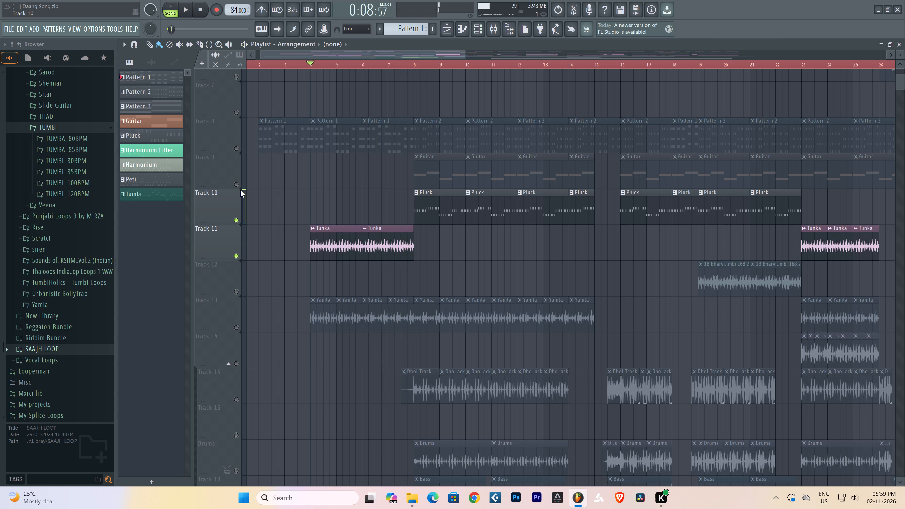
click(240, 186)
click(235, 150)
key(space)
Enable Track 27 and start playback at its first Harmonium Filler clip, late in bar 15.
scroll(467, 308, up, 1)
scroll(467, 308, down, 2)
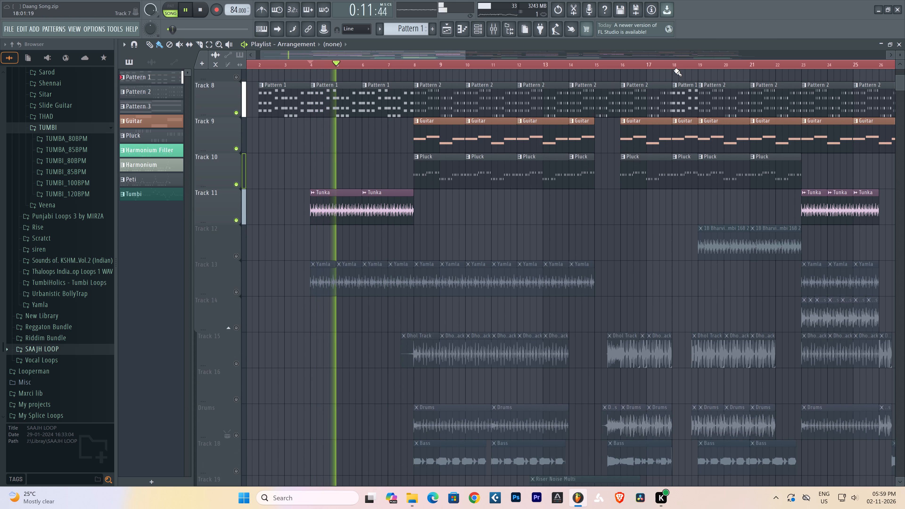
scroll(691, 66, down, 6)
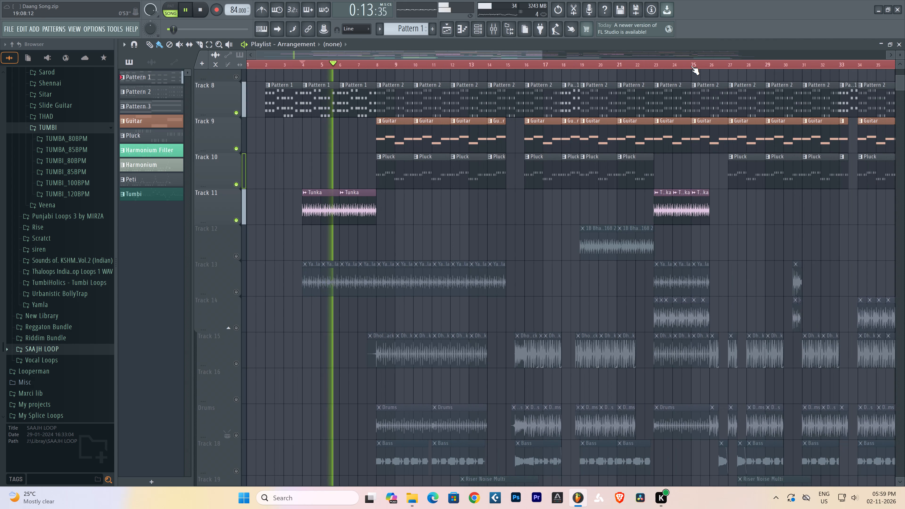
scroll(600, 237, down, 6)
scroll(599, 239, up, 1)
scroll(599, 239, down, 1)
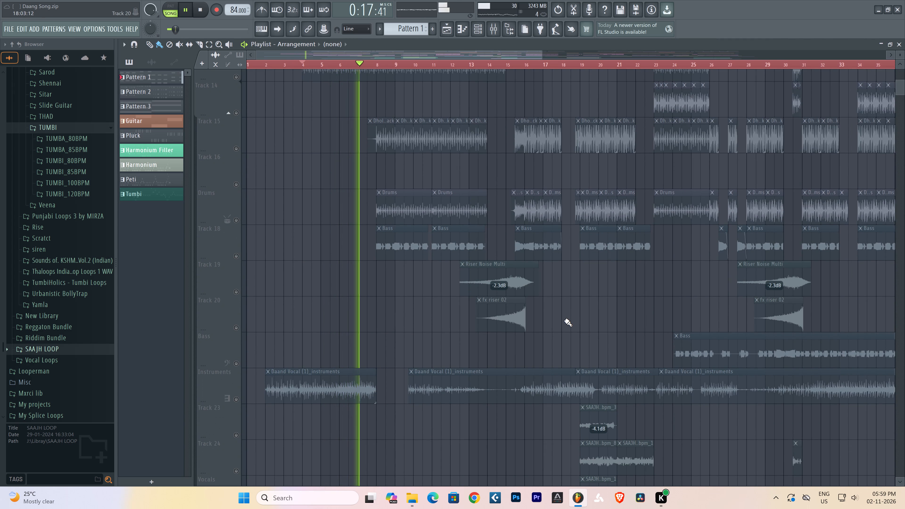
scroll(565, 319, down, 9)
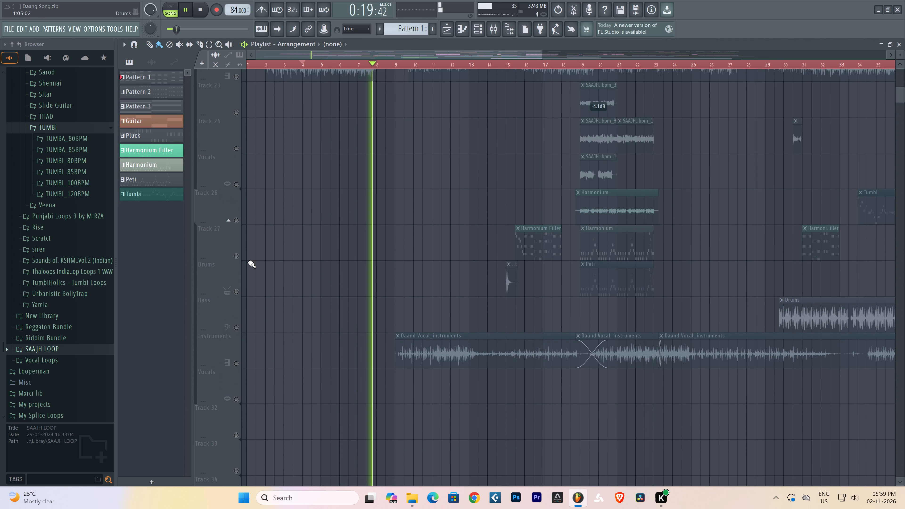
click(238, 255)
click(518, 66)
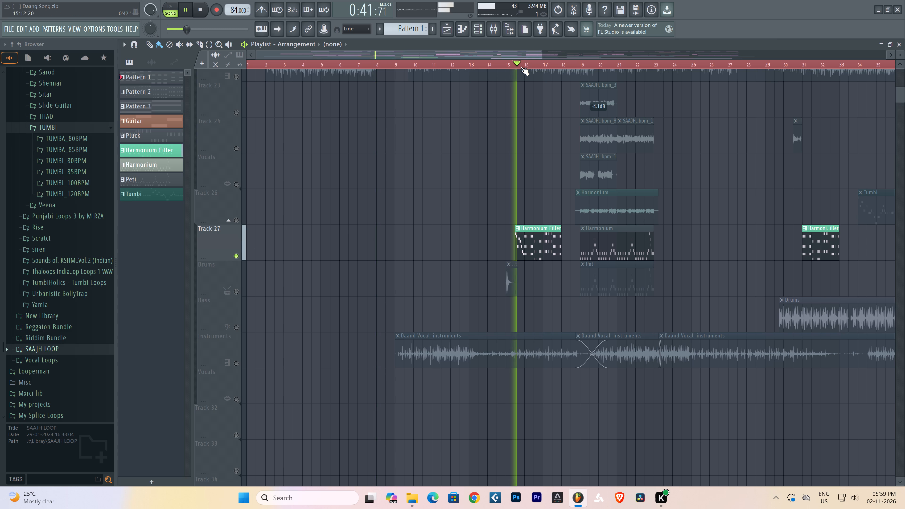
Listen to the Harmonium Filler and replay it from its second clip near bar 31.
scroll(555, 64, down, 2)
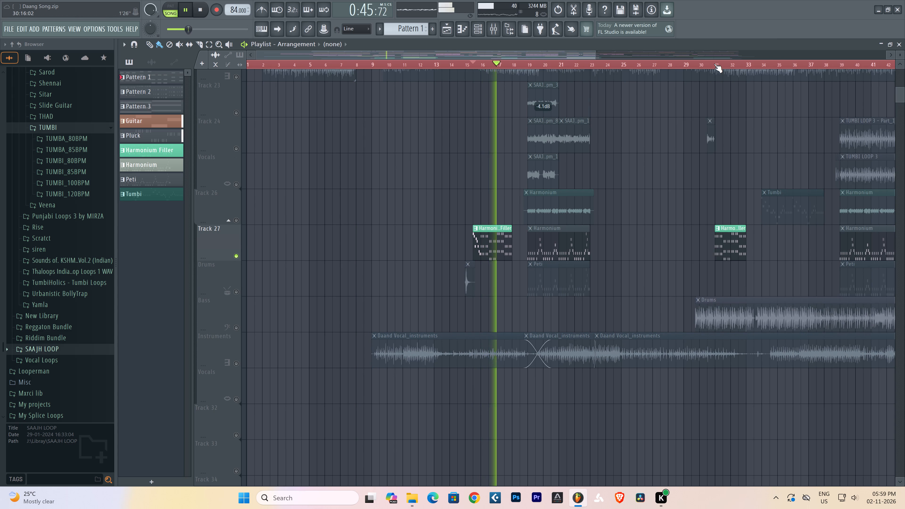
scroll(715, 64, down, 3)
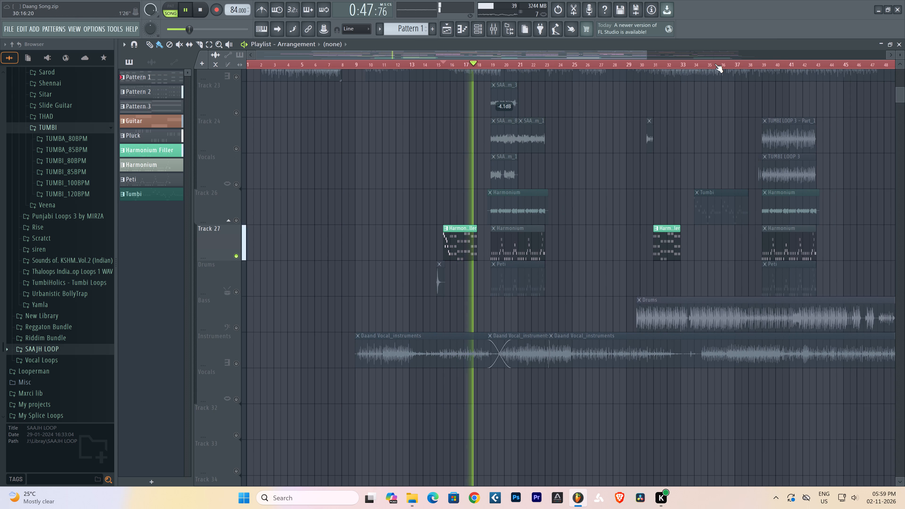
scroll(715, 64, down, 3)
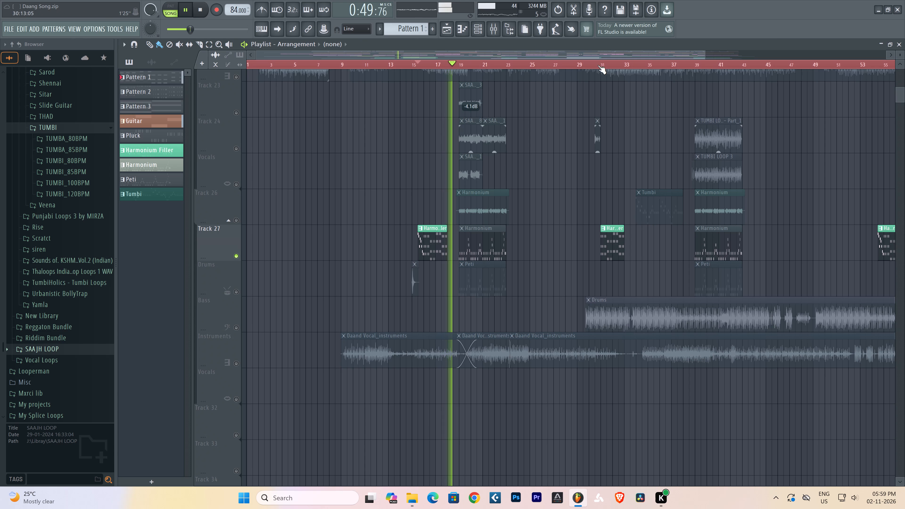
click(605, 63)
scroll(606, 63, down, 4)
scroll(689, 249, up, 3)
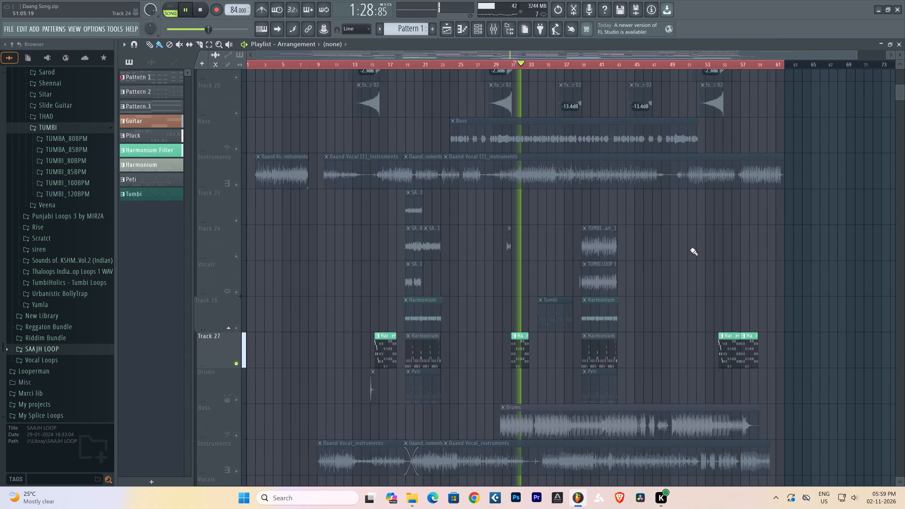
key(space)
key(space)
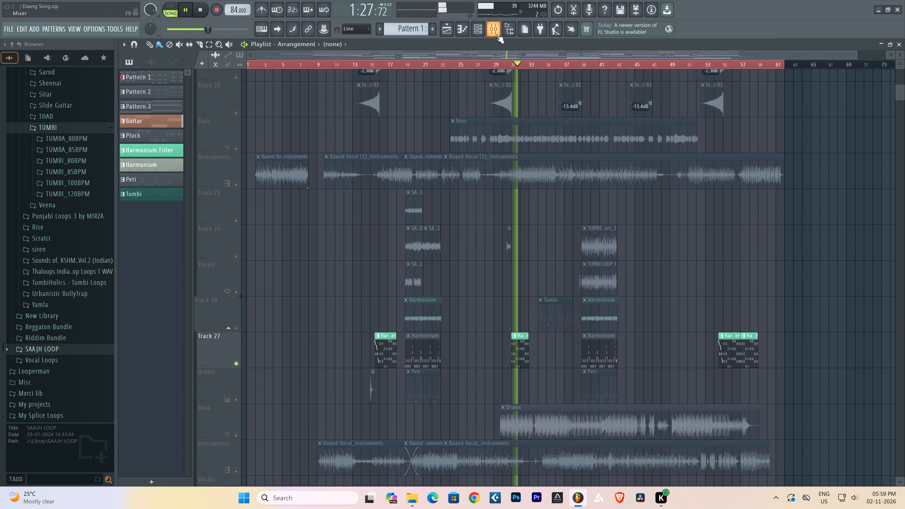
Solo the Harmonium Filler insert in the mixer and replay its section.
key(space)
click(496, 33)
key(space)
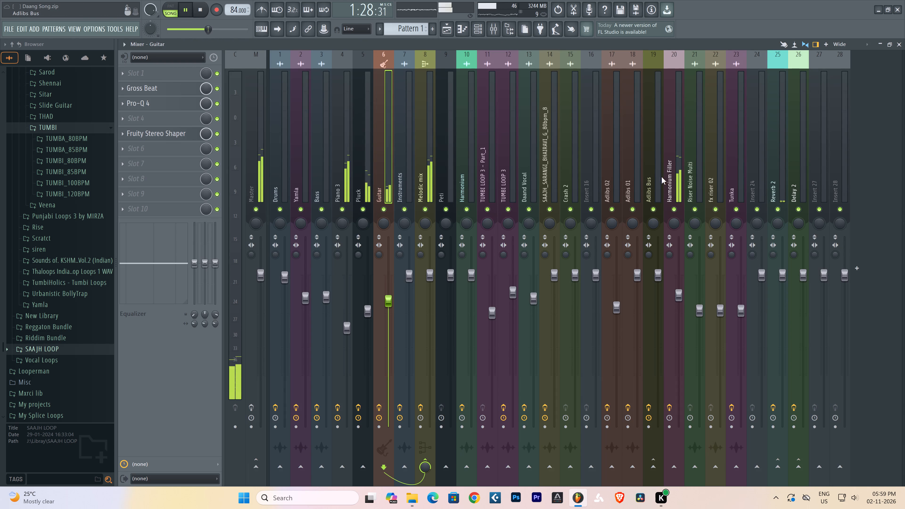
click(674, 180)
right_click(672, 203)
click(673, 190)
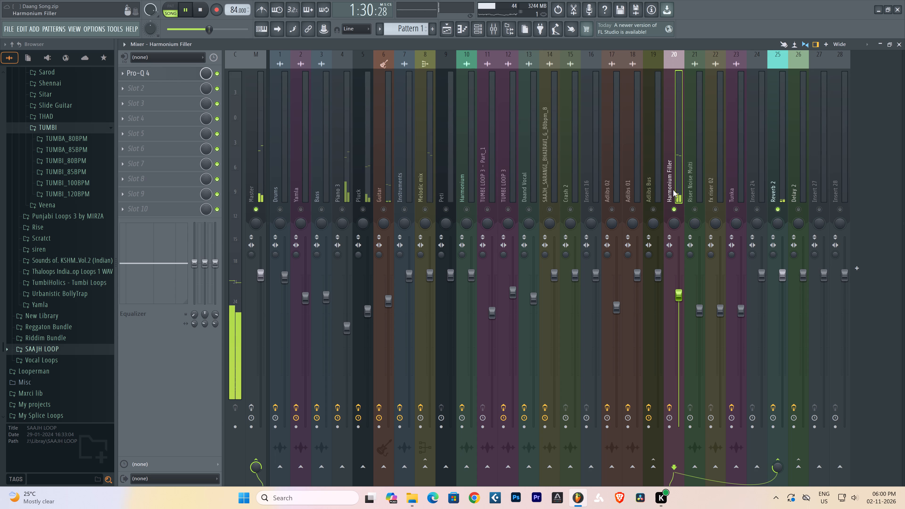
key(space)
key(space)
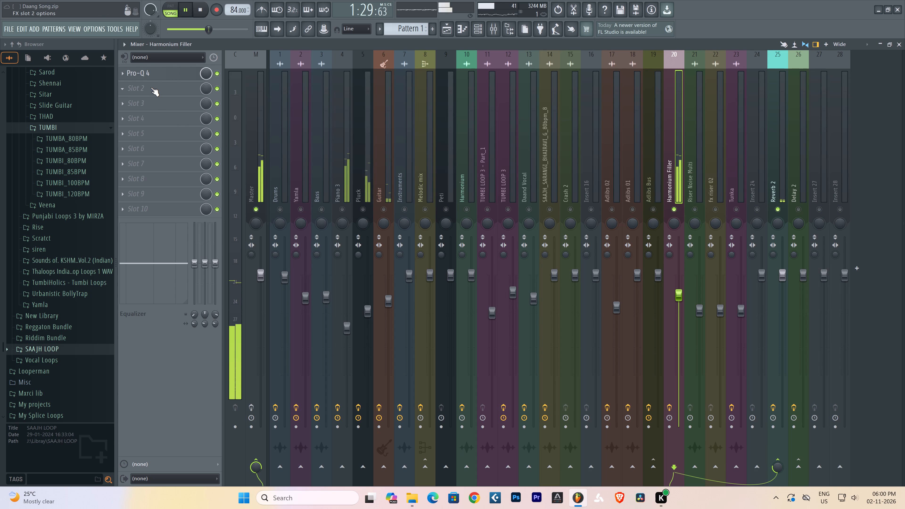
Add Fruity Limiter to slot 2 of the Harmonium Filler insert and restart playback.
click(151, 87)
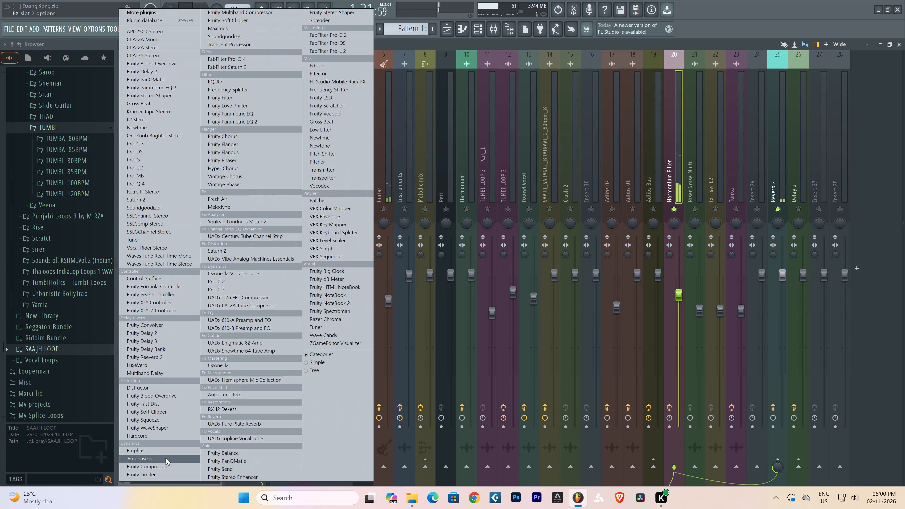
click(152, 476)
key(space)
key(space)
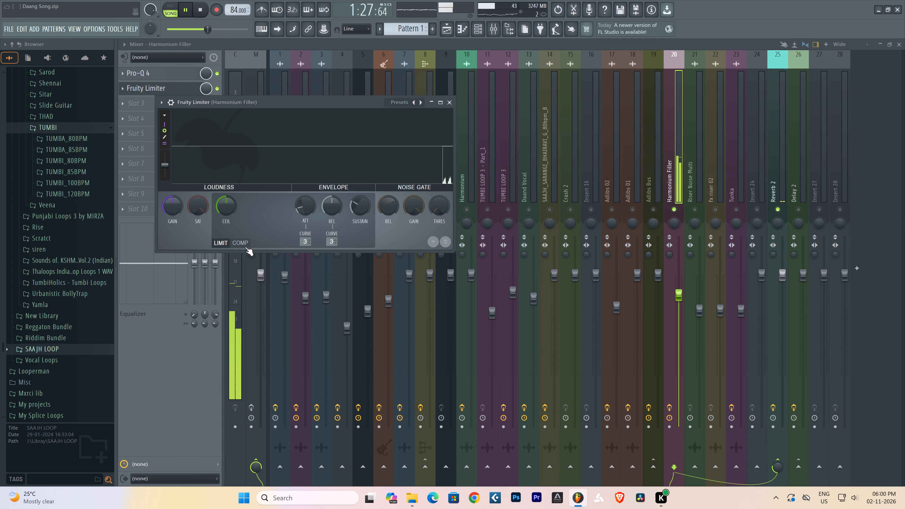
Switch Fruity Limiter to compressor mode, with the threshold around -26 dB and the ratio around 1.9:1.
click(243, 246)
drag(224, 198, 233, 282)
drag(272, 206, 273, 180)
drag(214, 205, 216, 208)
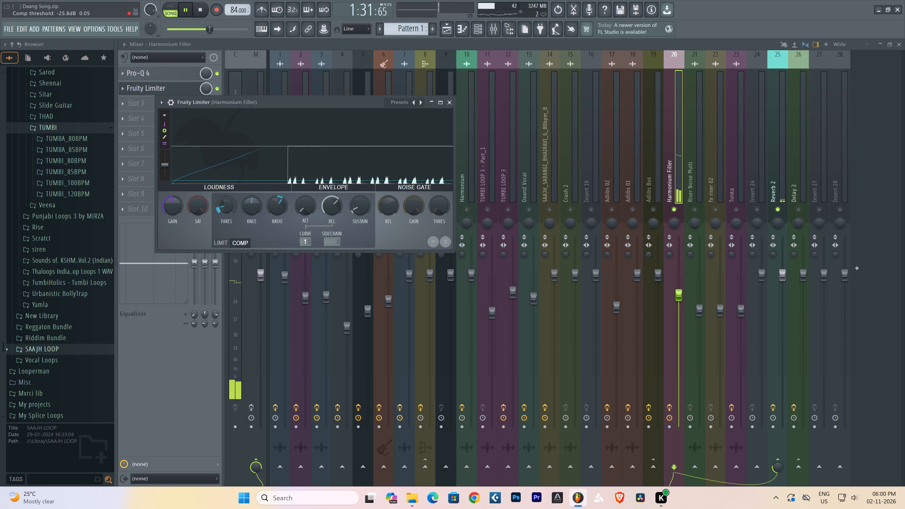
drag(216, 208, 216, 209)
key(space)
key(space)
drag(280, 209, 278, 205)
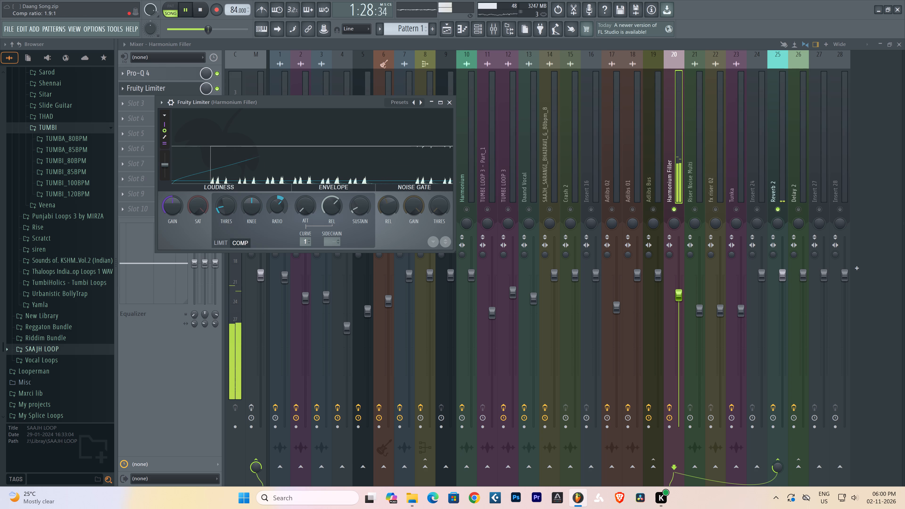
drag(278, 205, 278, 208)
Raise Fruity Limiter's gain to about 0.6 dB, close the plugin, and replay the section.
drag(172, 210, 175, 207)
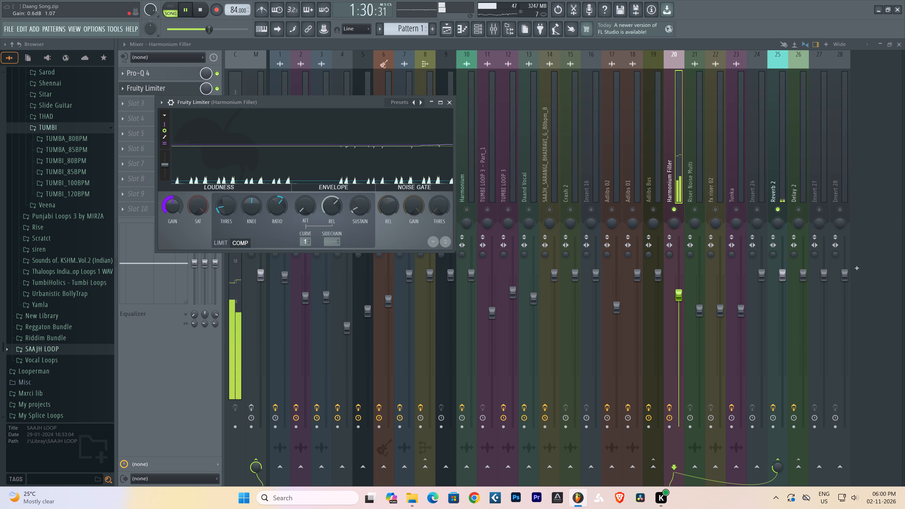
drag(175, 207, 177, 206)
click(450, 101)
key(space)
key(space)
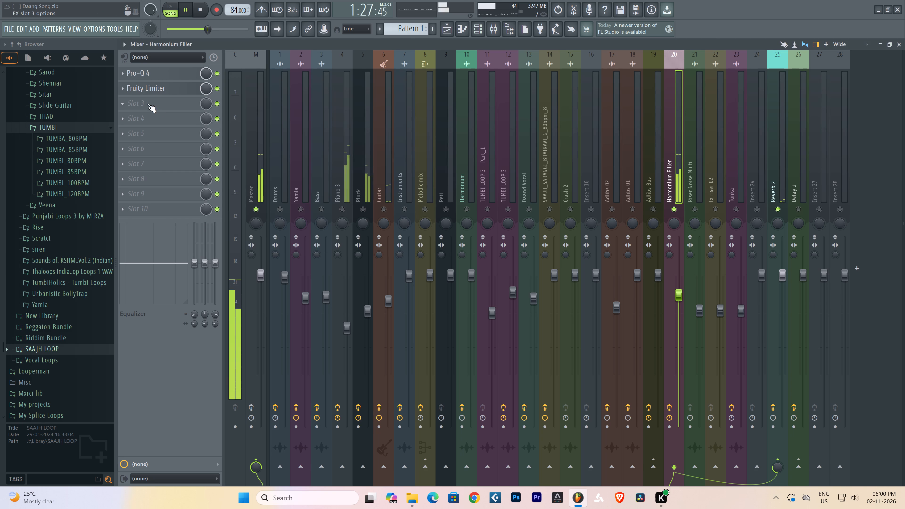
Add Fruity Stereo Shaper to slot 3 of the Harmonium Filler insert and advance two presets.
click(147, 103)
click(332, 11)
key(space)
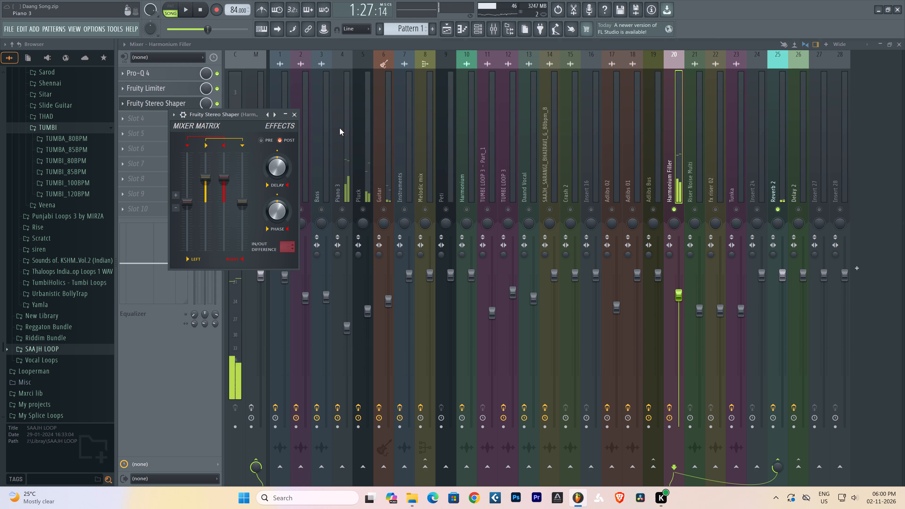
key(space)
click(274, 115)
click(274, 115)
Adjust the Stereo Shaper's left/right delay to about 9.5 ms right while replaying the harmonium.
drag(244, 113, 318, 138)
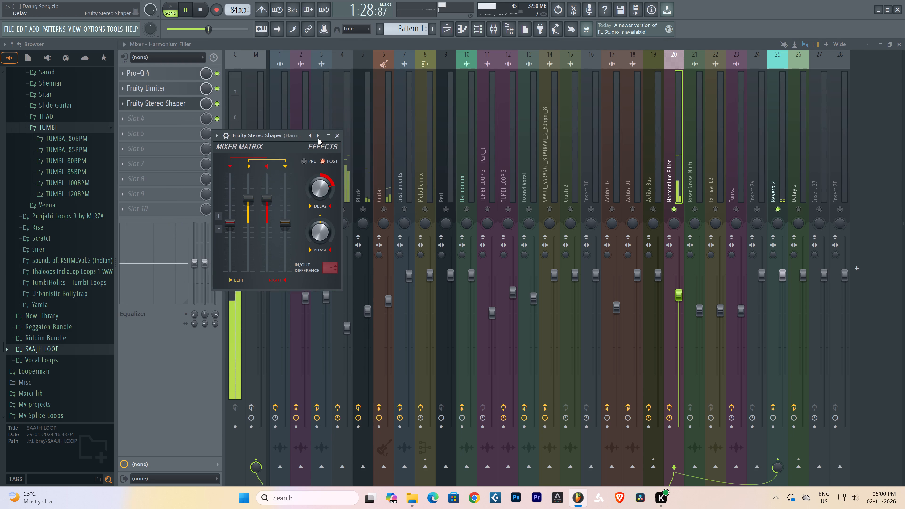
drag(318, 138, 337, 147)
drag(374, 202, 377, 218)
click(371, 201)
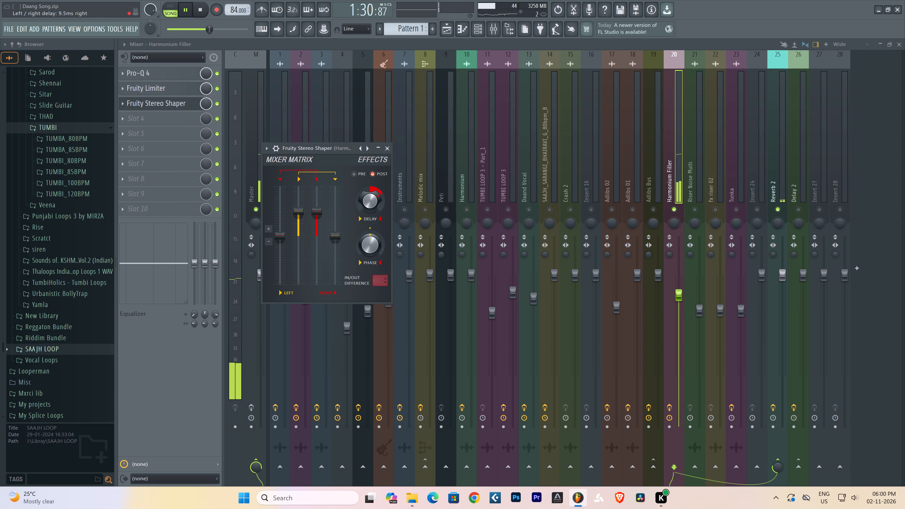
key(space)
key(space)
drag(370, 195, 370, 197)
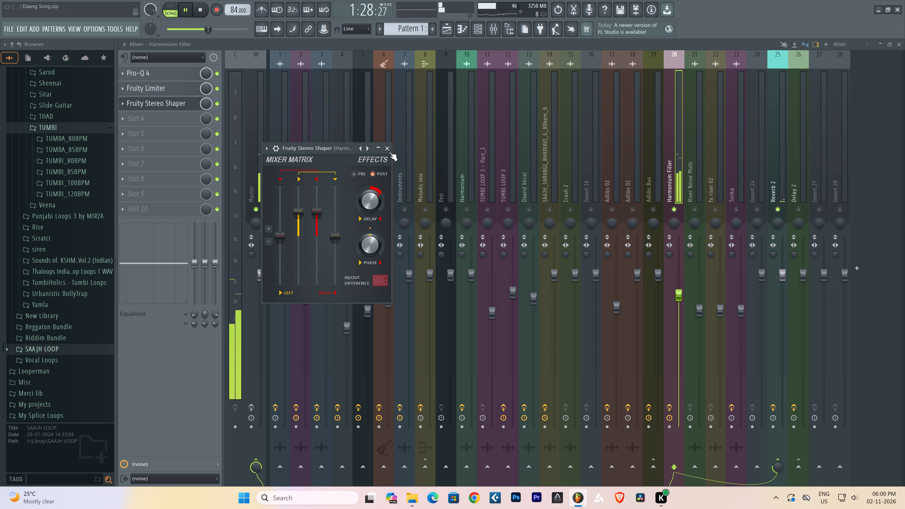
Close the Stereo Shaper, restore all tracks, and replay the section while reviewing the inserts from Melodic mix to Piano 3.
click(389, 148)
right_click(666, 209)
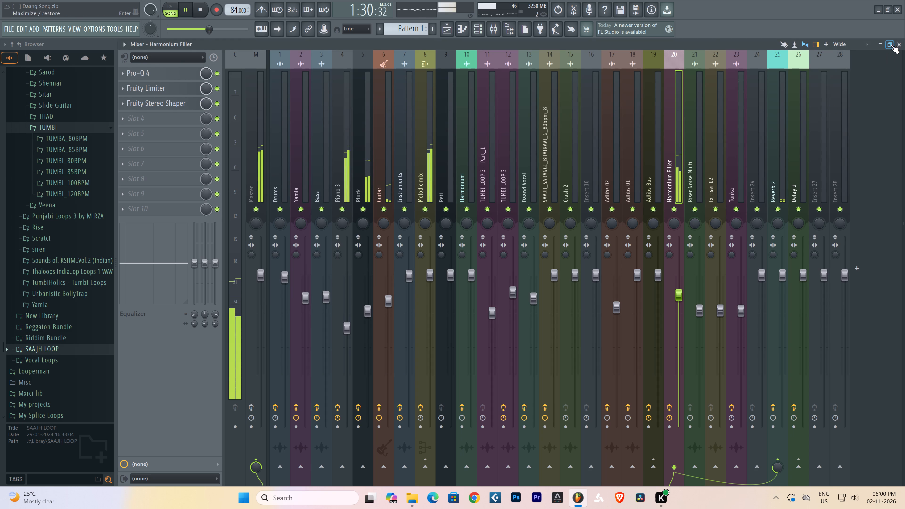
key(space)
key(space)
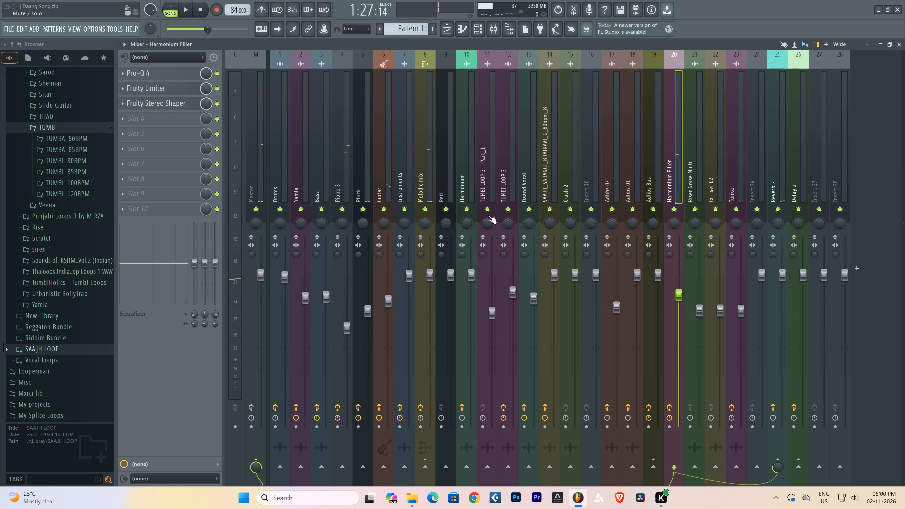
click(420, 188)
click(409, 189)
click(383, 191)
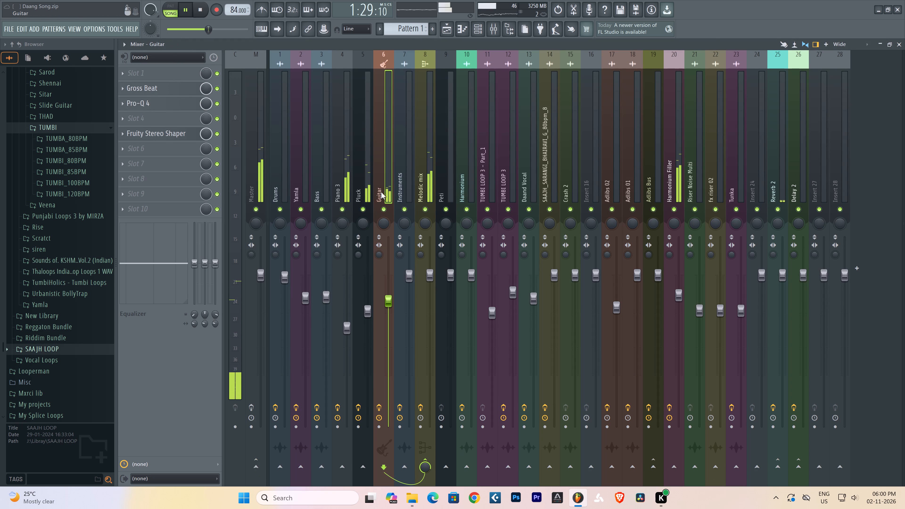
click(361, 187)
click(344, 188)
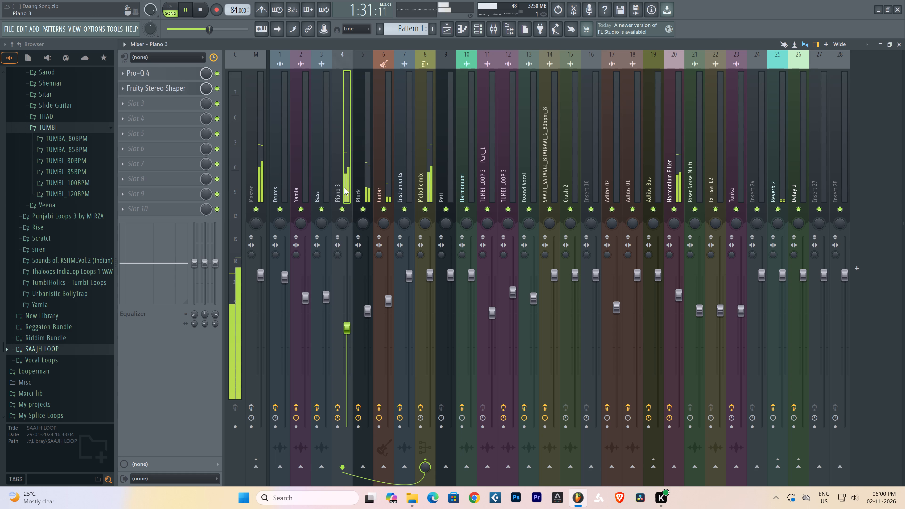
key(space)
Solo Piano 3, send it to the Reverb 2 insert at a reduced level, and replay the section.
right_click(348, 207)
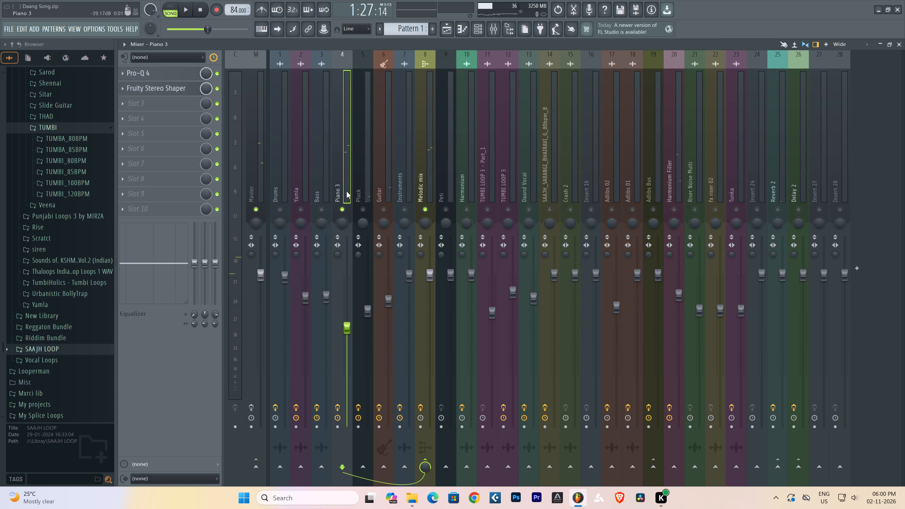
click(346, 191)
key(space)
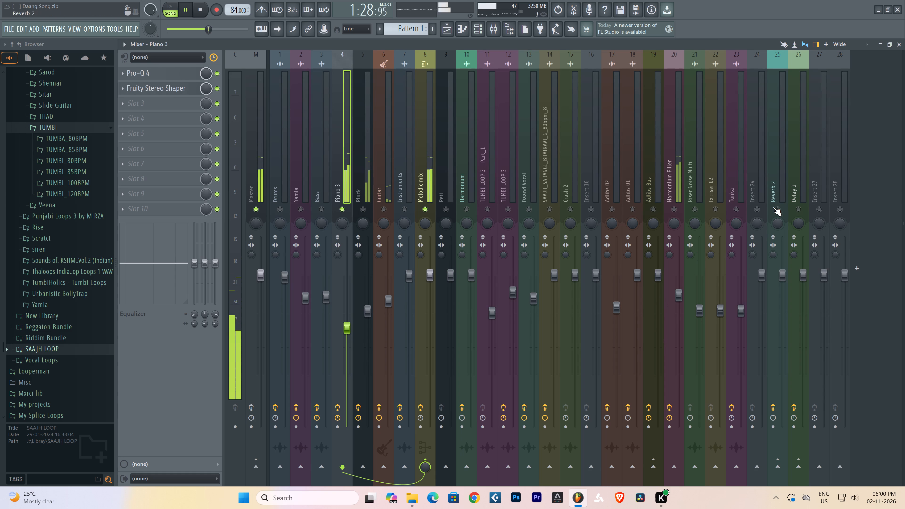
click(778, 209)
click(779, 466)
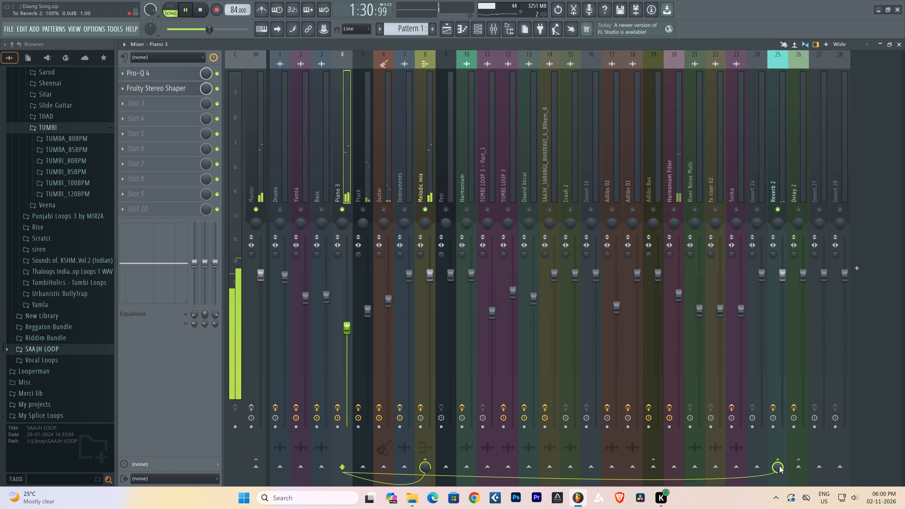
drag(779, 467, 786, 21)
key(space)
key(space)
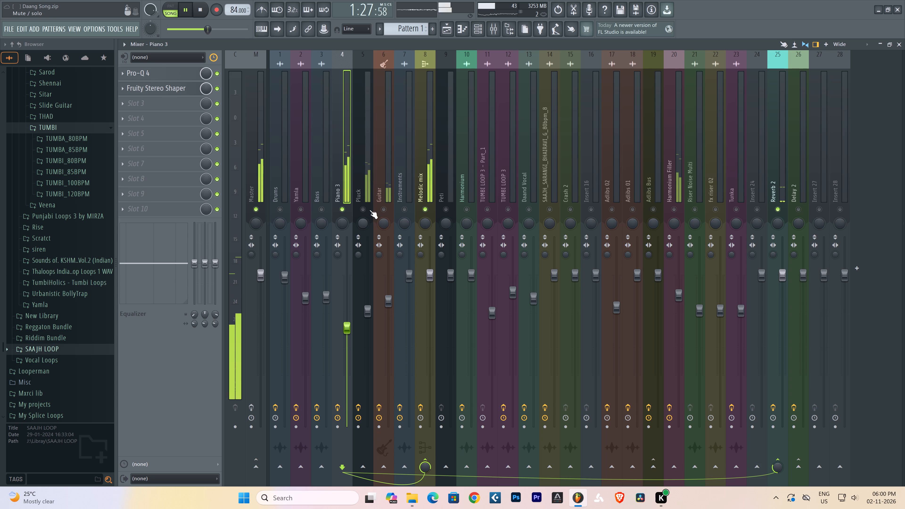
Solo the Pluck insert, enable Reverb 2, and route Pluck to it with a send level of about 31%.
right_click(367, 208)
click(369, 193)
key(space)
key(space)
click(777, 206)
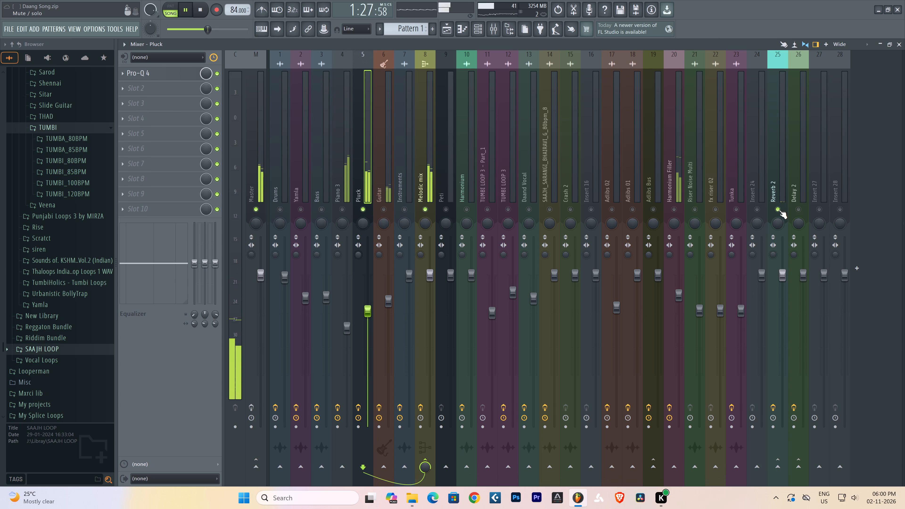
click(781, 473)
drag(780, 471, 787, 32)
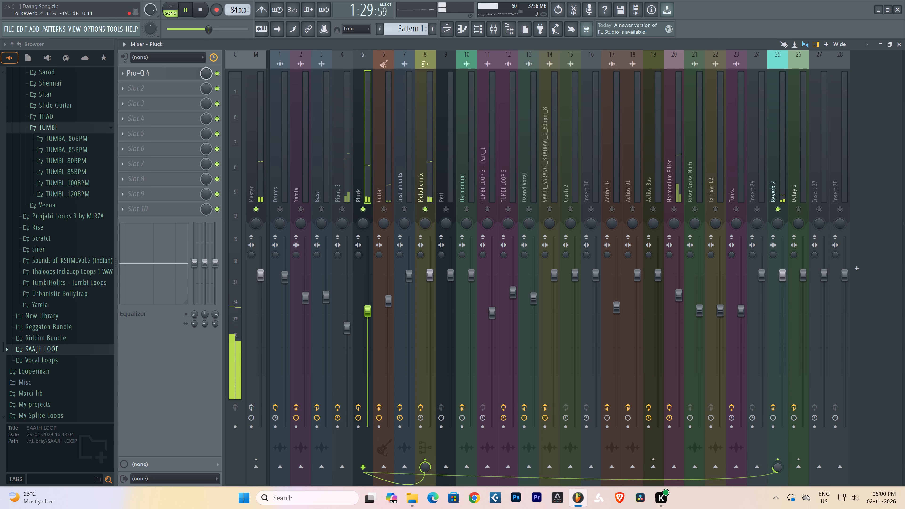
drag(787, 32, 788, 32)
Solo the Guitar insert and replay the section from the start marker.
right_drag(391, 208, 390, 206)
click(383, 189)
key(space)
key(space)
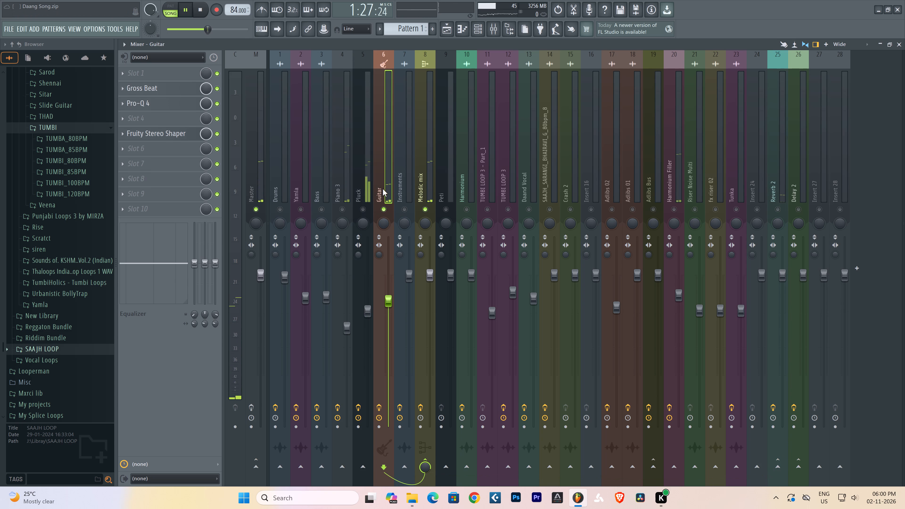
Solo the Melodic mix bus with its source tracks, unmute Harmonium Filler, and replay the section.
right_click(426, 204)
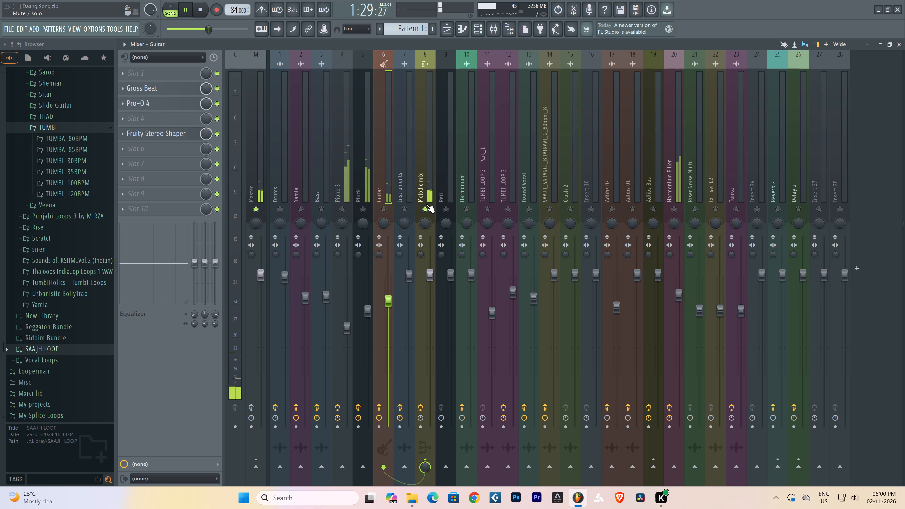
alt+right_click(426, 204)
click(676, 207)
key(space)
key(space)
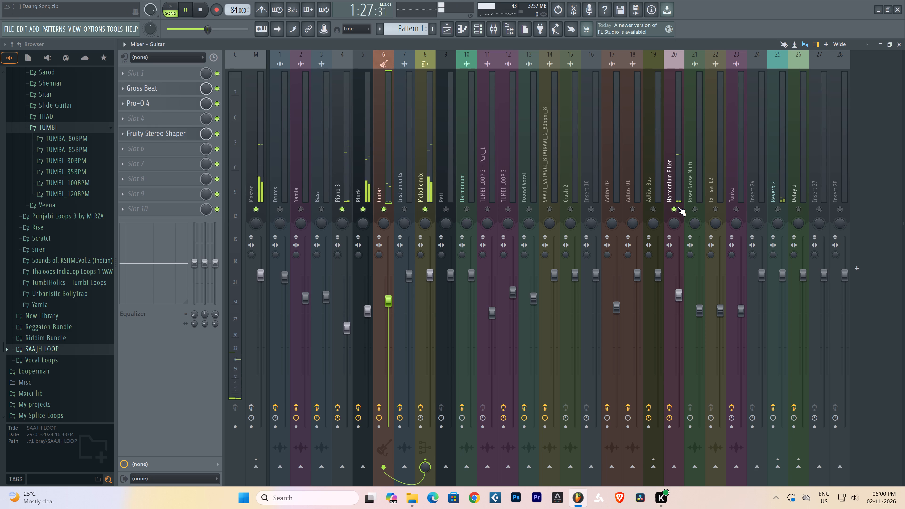
Play the arrangement from bar 23, unmute the Tunka insert, and raise its volume fader slightly.
click(901, 45)
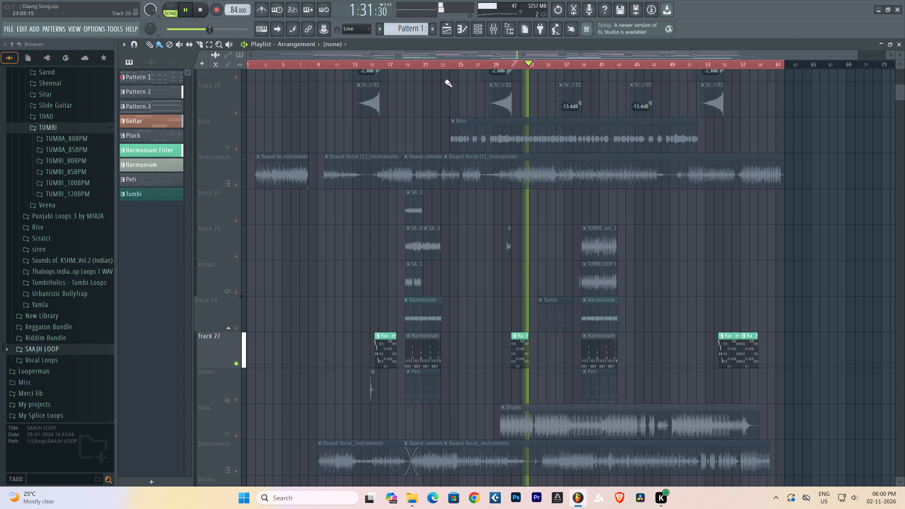
scroll(589, 276, up, 7)
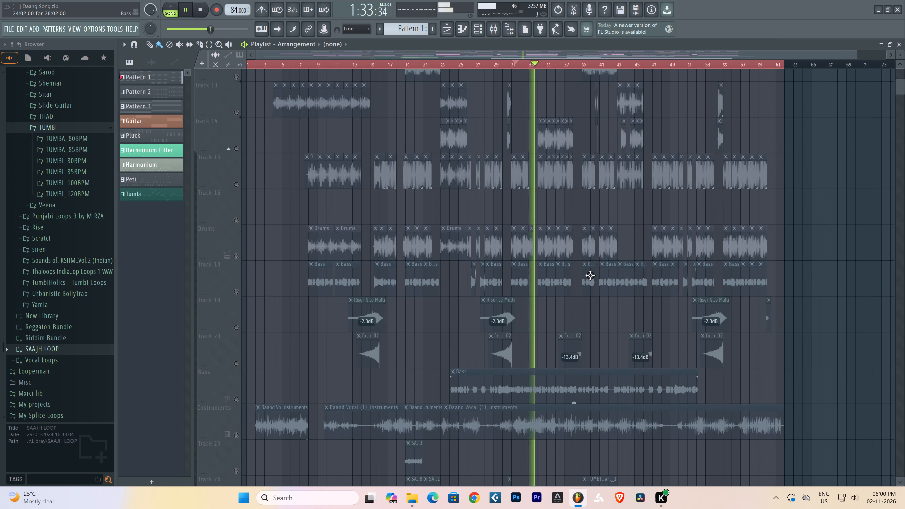
scroll(590, 275, up, 7)
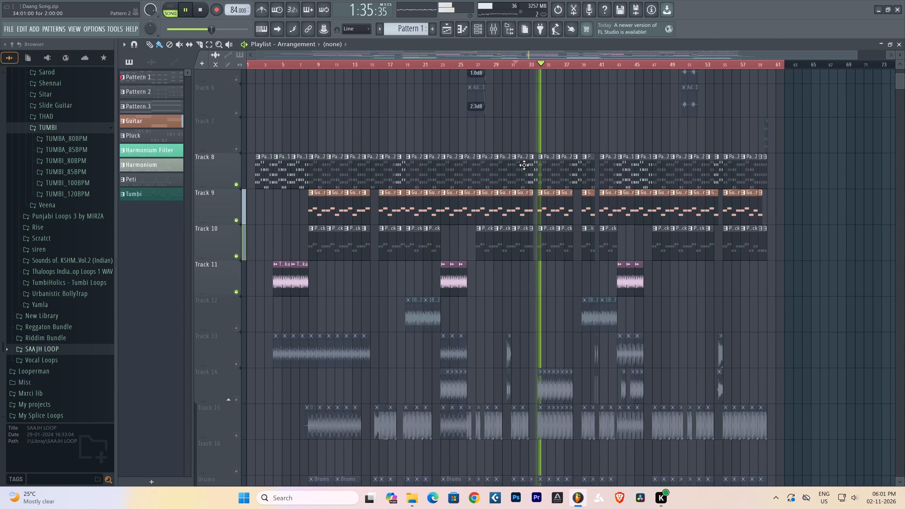
click(440, 64)
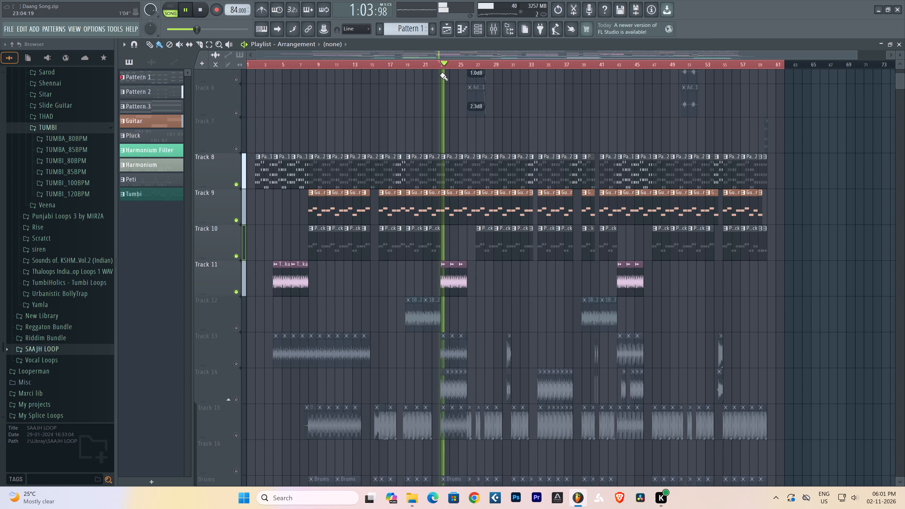
click(492, 28)
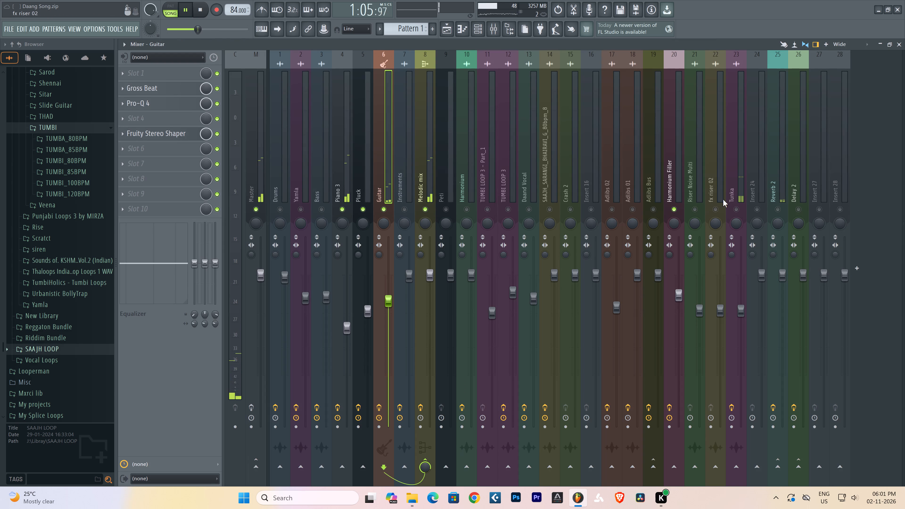
click(732, 204)
click(735, 189)
drag(743, 314, 745, 282)
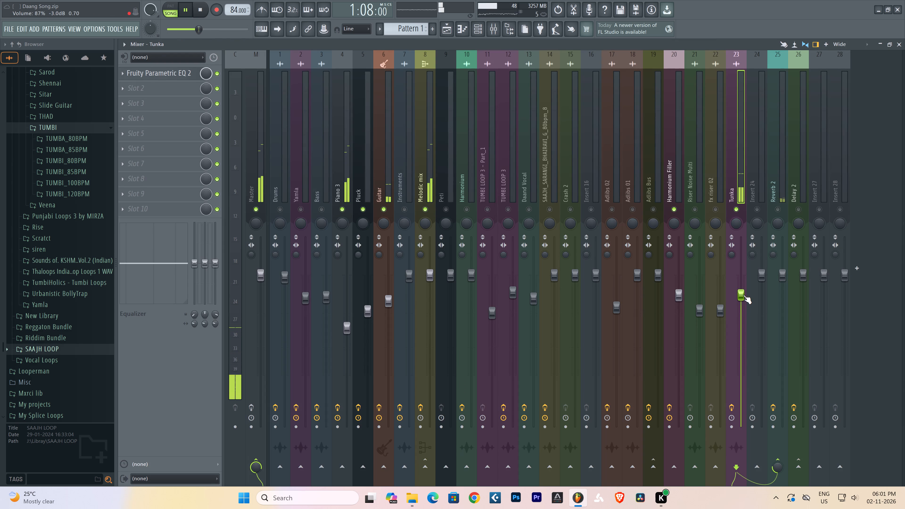
drag(742, 295, 740, 307)
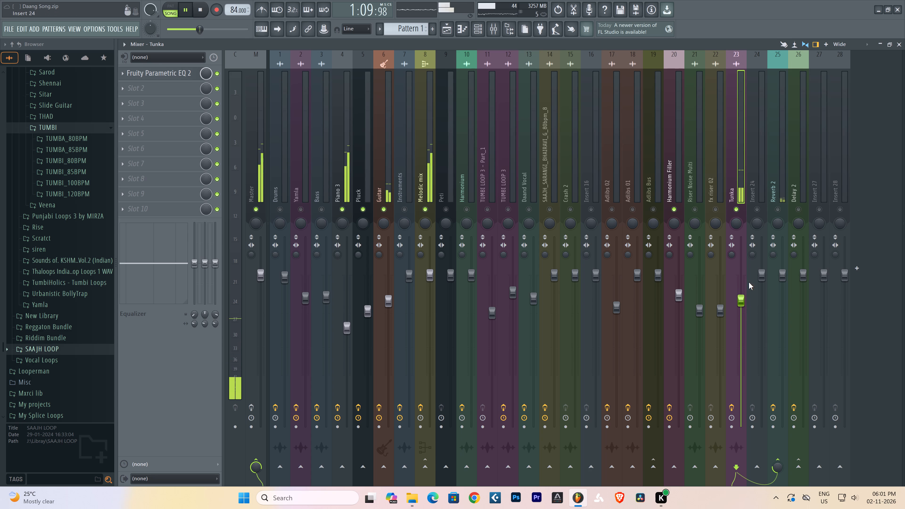
drag(741, 305, 745, 303)
click(741, 299)
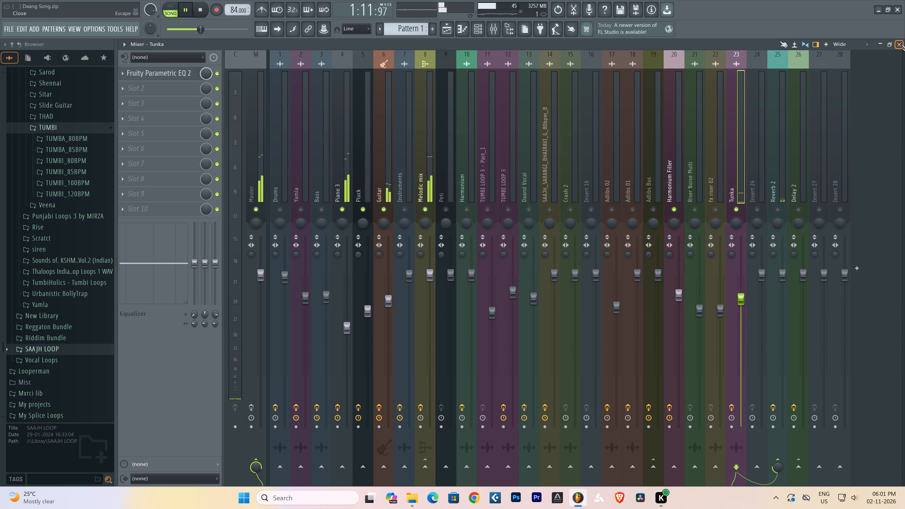
Close the mixer and replay from bar 23, examining the Tunka clips against the surrounding playlist tracks.
click(901, 44)
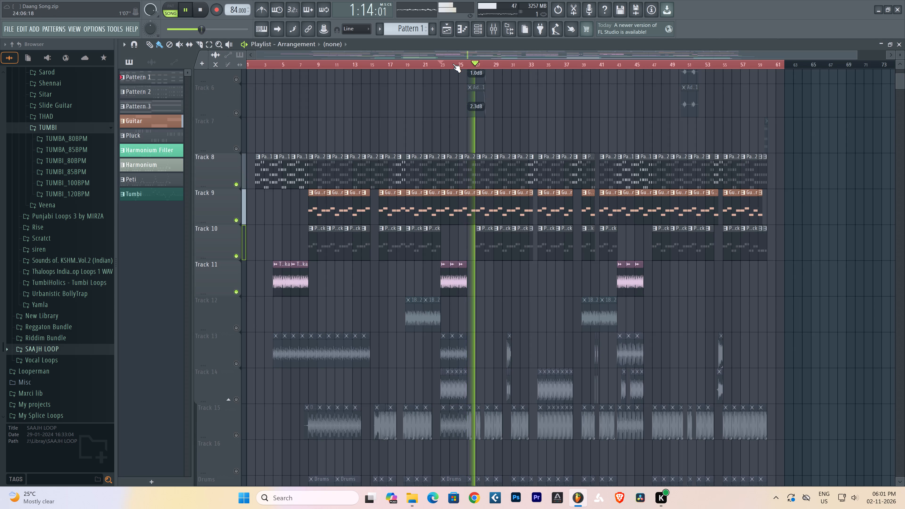
key(space)
key(space)
scroll(456, 63, up, 7)
scroll(458, 63, down, 1)
scroll(458, 63, up, 3)
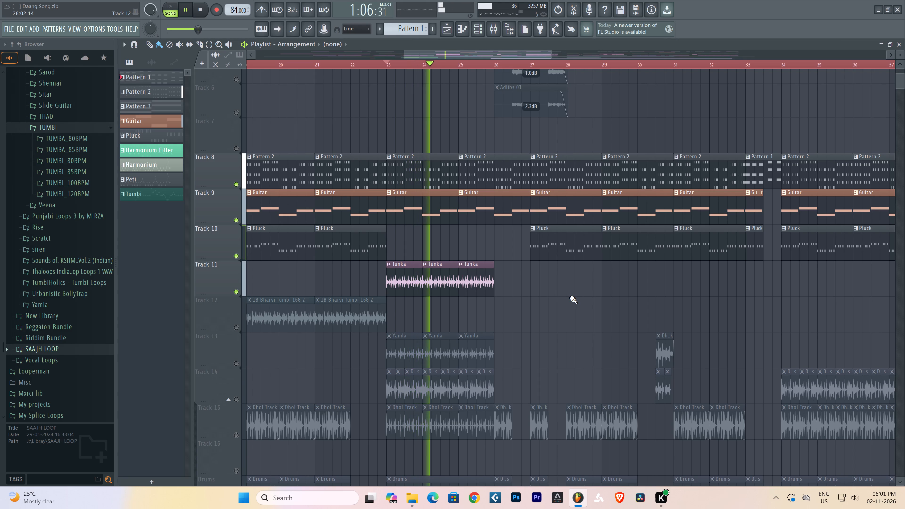
scroll(569, 297, up, 4)
scroll(569, 297, down, 3)
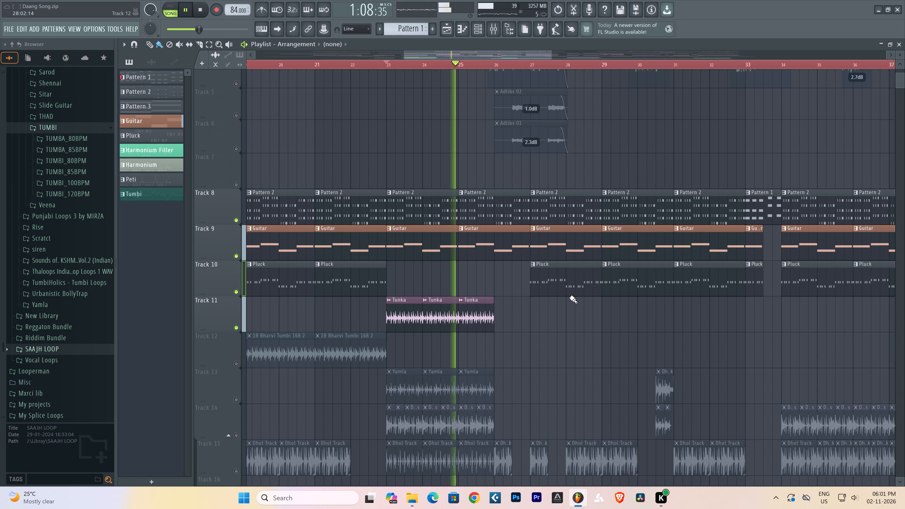
scroll(465, 65, down, 9)
scroll(466, 65, up, 1)
scroll(466, 65, down, 3)
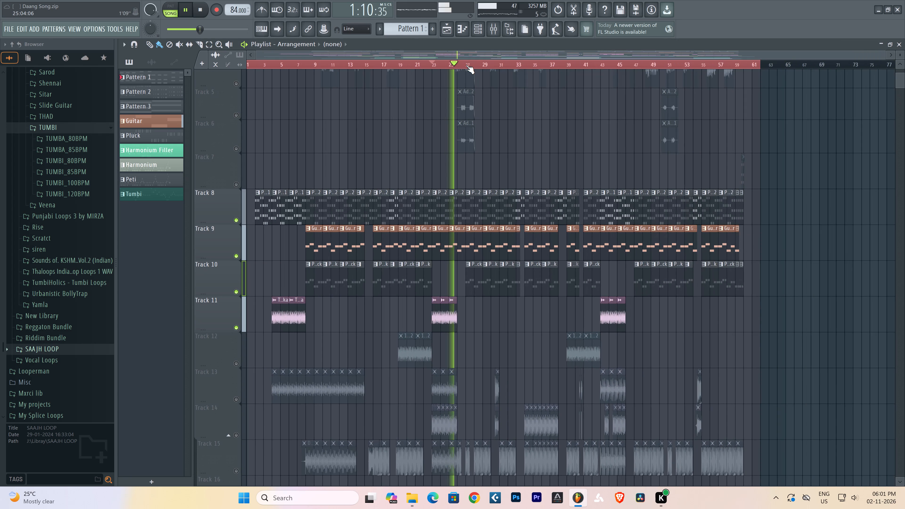
key(space)
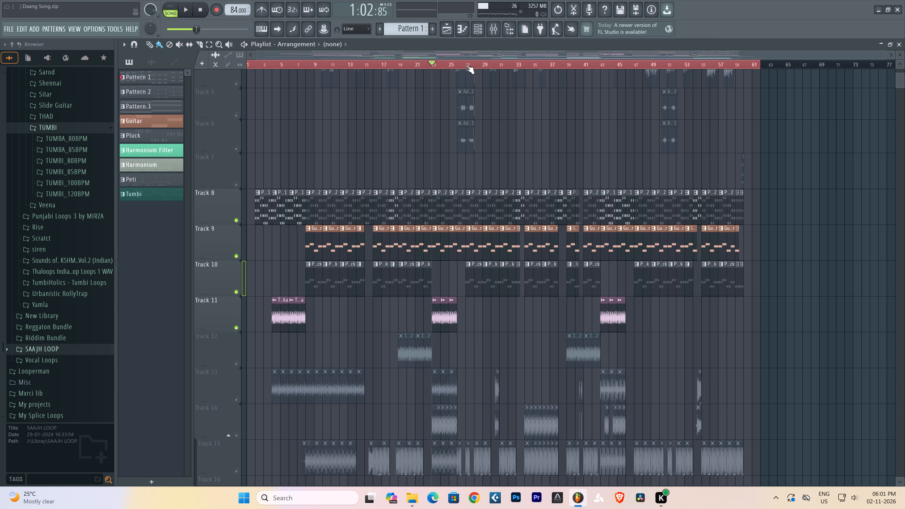
Start a wave file export, create a folder named Daang Song Stems inside the Daang folder, and open it as the destination.
key(ctrl+r)
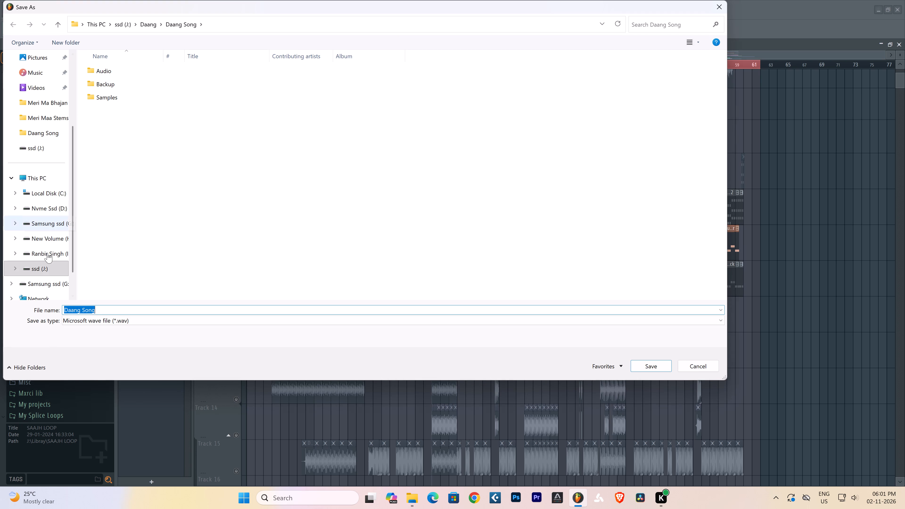
click(55, 23)
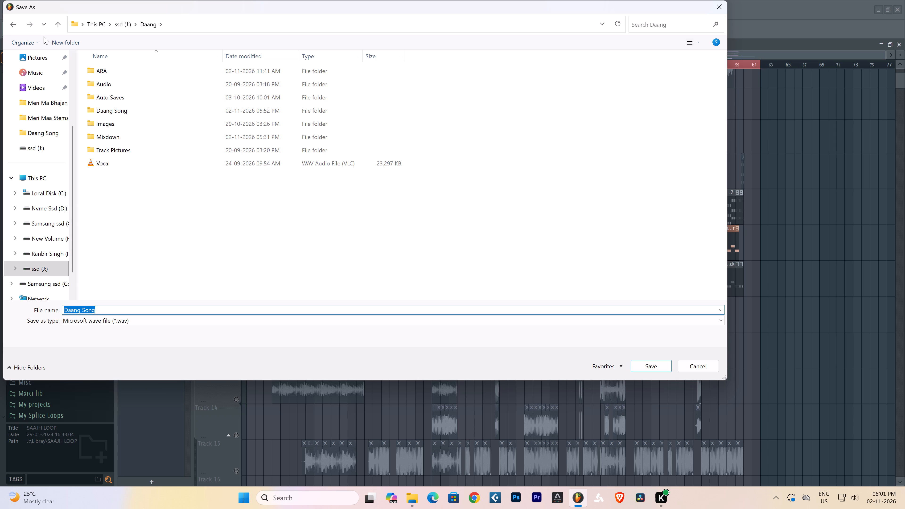
right_click(114, 193)
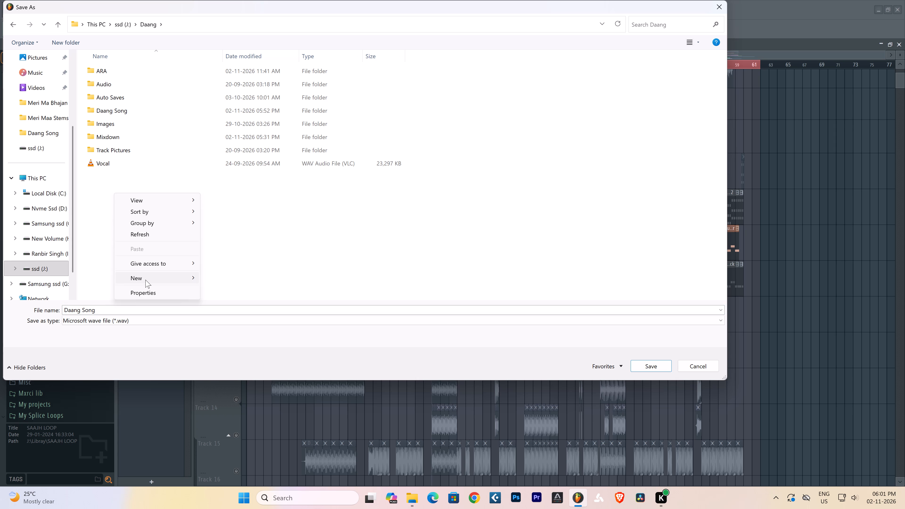
click(235, 277)
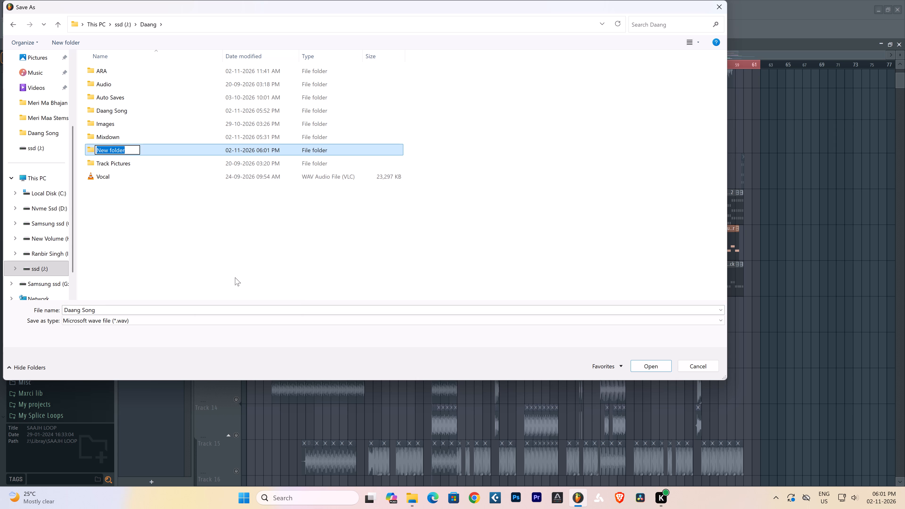
text(aand)
key(BackSpace)
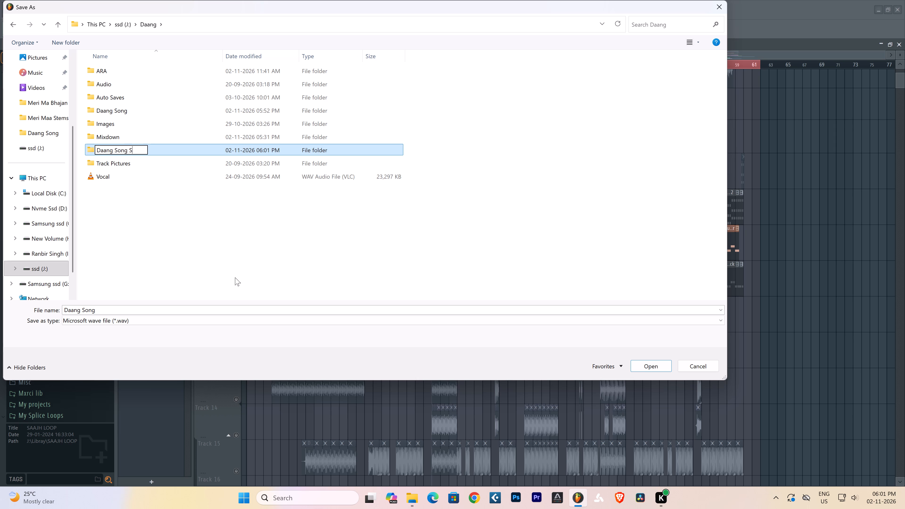
key(Return)
click(650, 364)
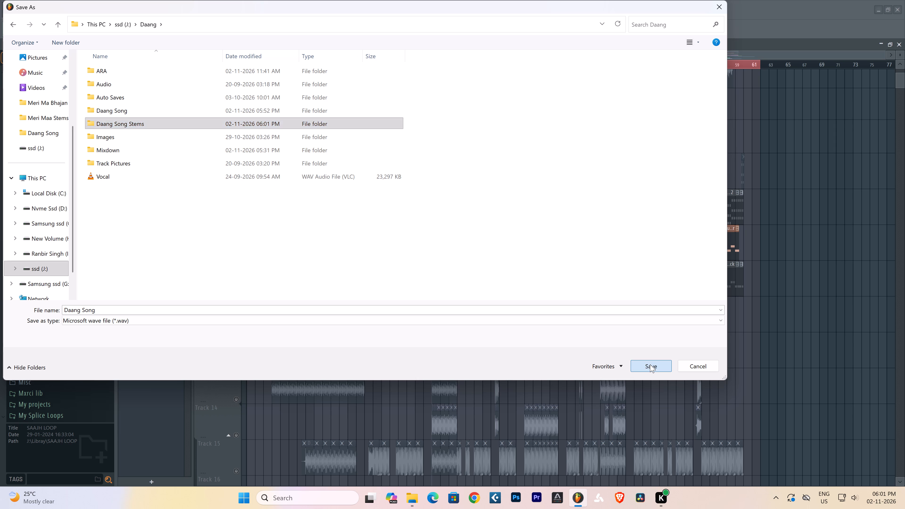
Name the wave export file Music and save it in the Daang Song Stems folder.
drag(103, 327, 36, 317)
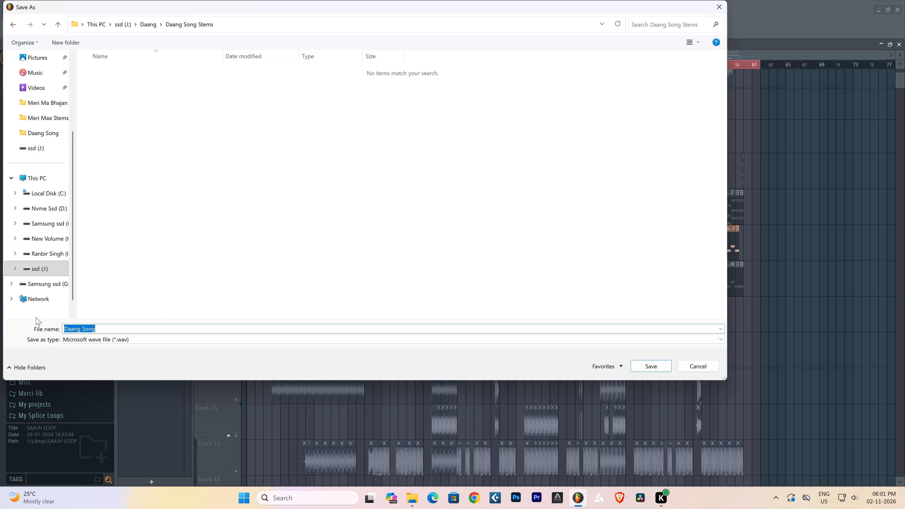
drag(36, 317, 36, 317)
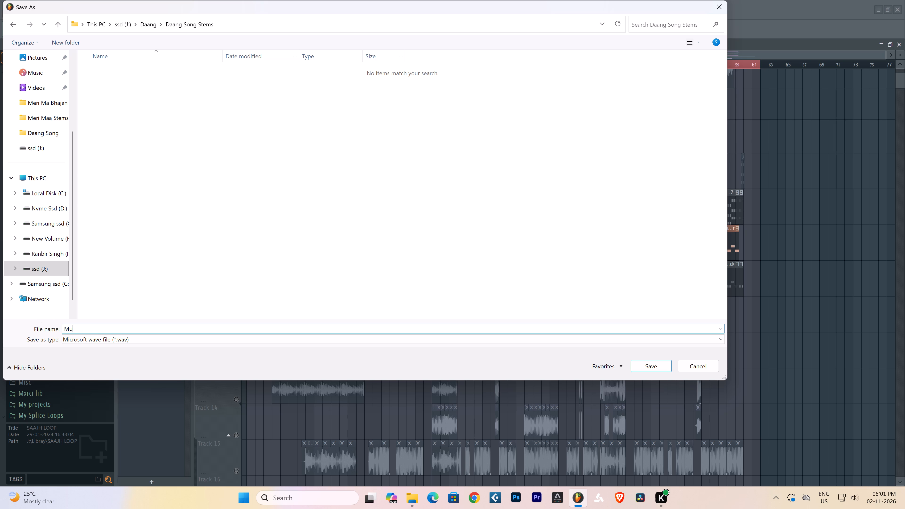
key(Return)
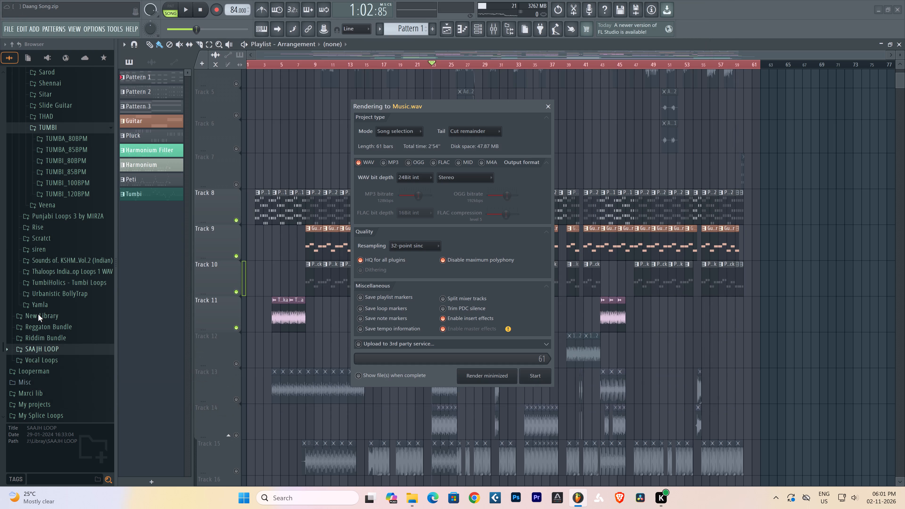
Render Music.wav with master effects disabled, the MP3 bitrate at maximum, and resampling set to 512-point sinc.
click(485, 336)
click(482, 329)
drag(419, 199, 671, 200)
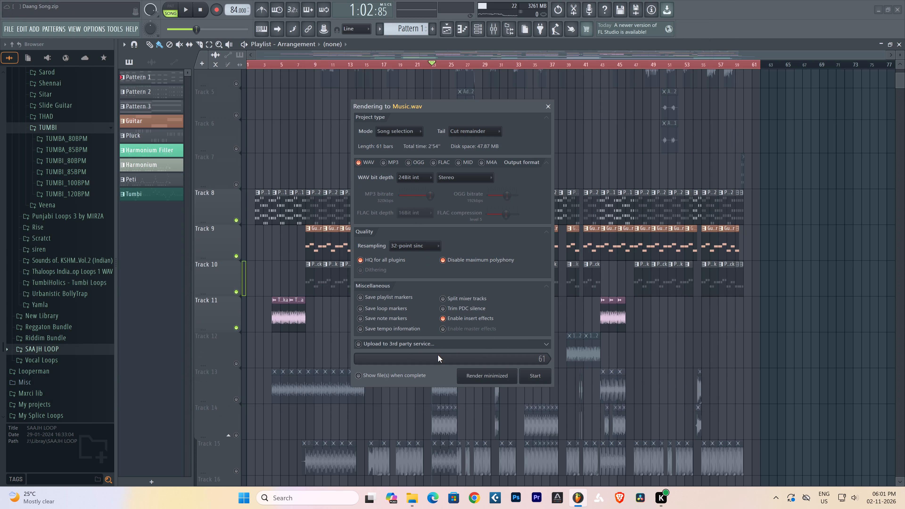
click(422, 248)
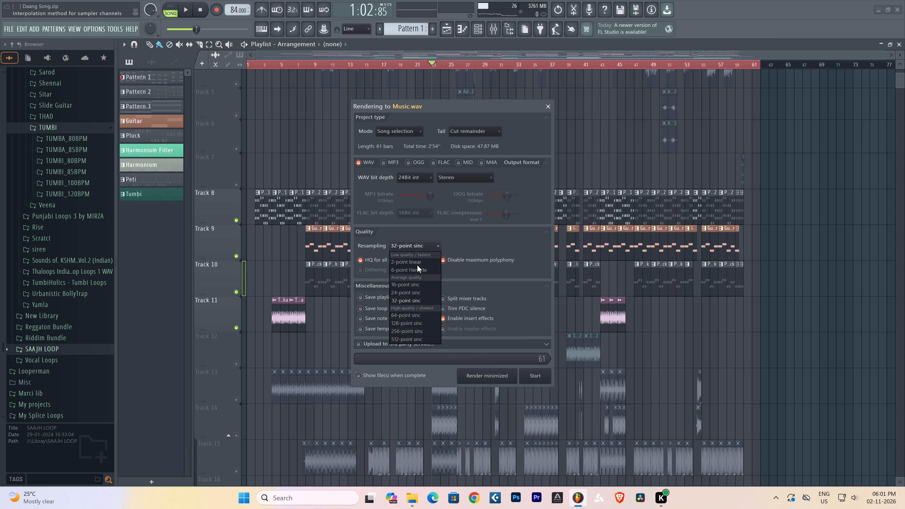
scroll(414, 313, down, 2)
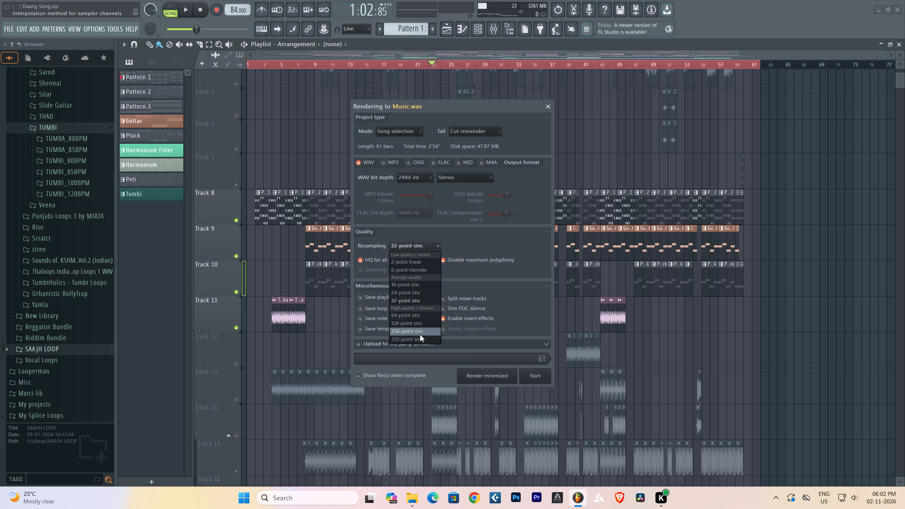
click(418, 340)
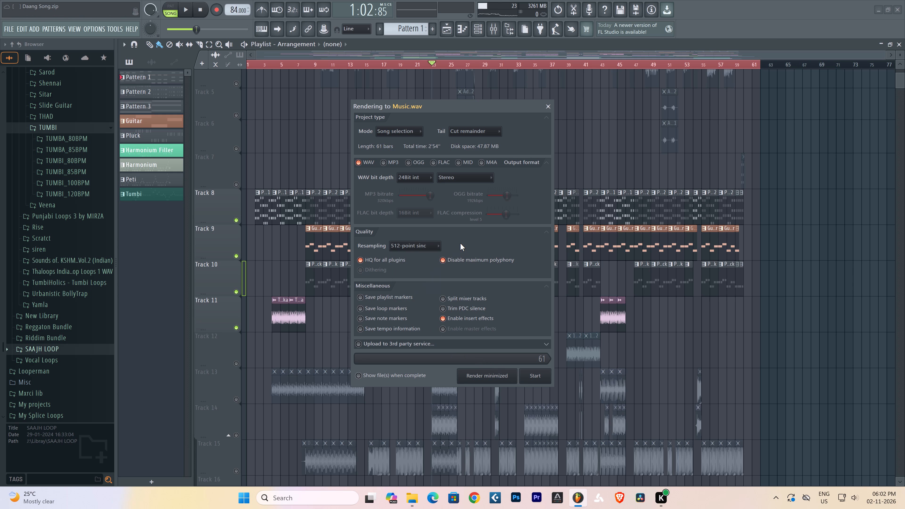
click(460, 243)
click(529, 371)
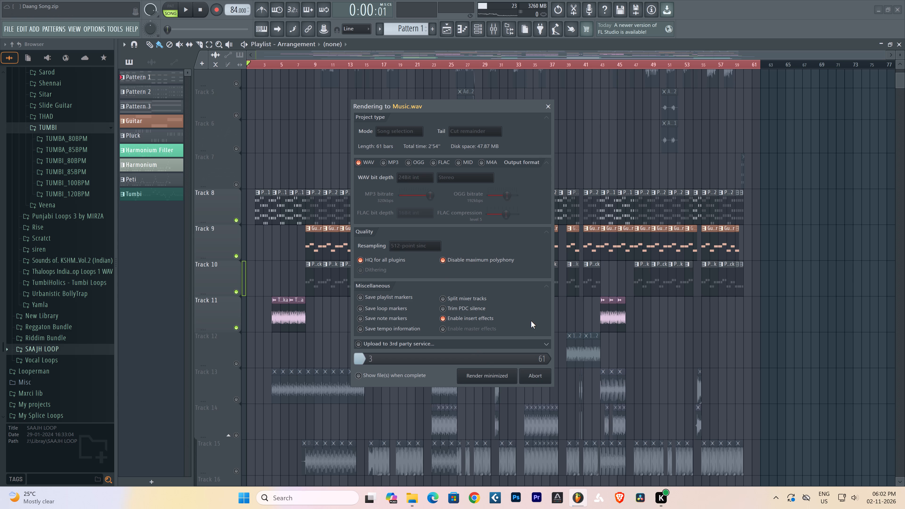
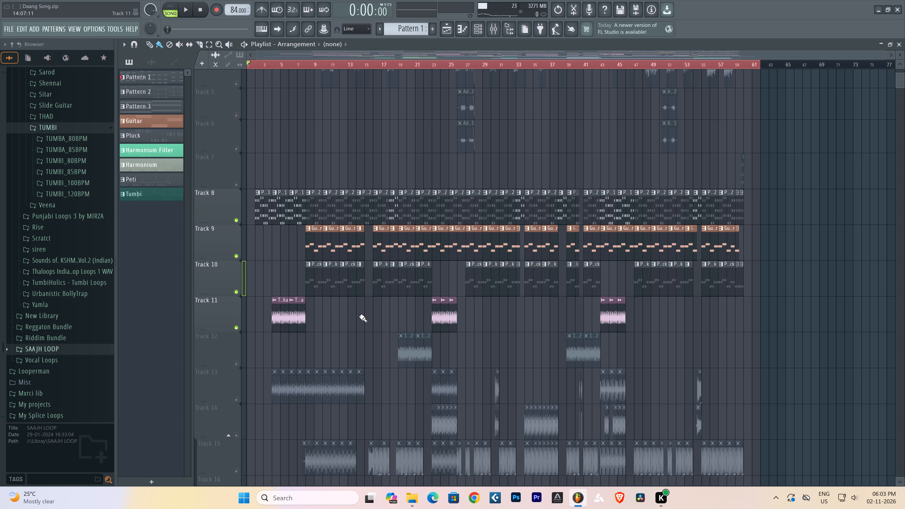
Solo playlist Track 13 and play it briefly from bar 8.
scroll(359, 317, down, 3)
right_click(234, 292)
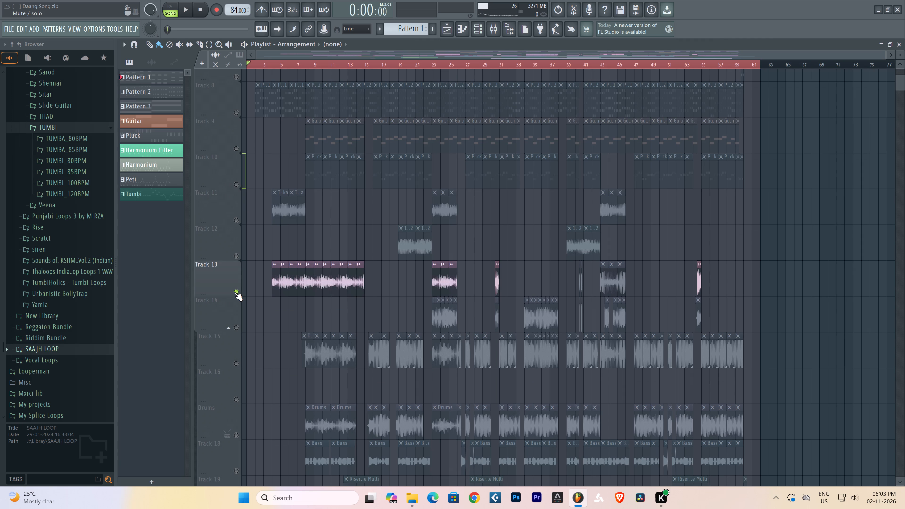
click(308, 68)
key(space)
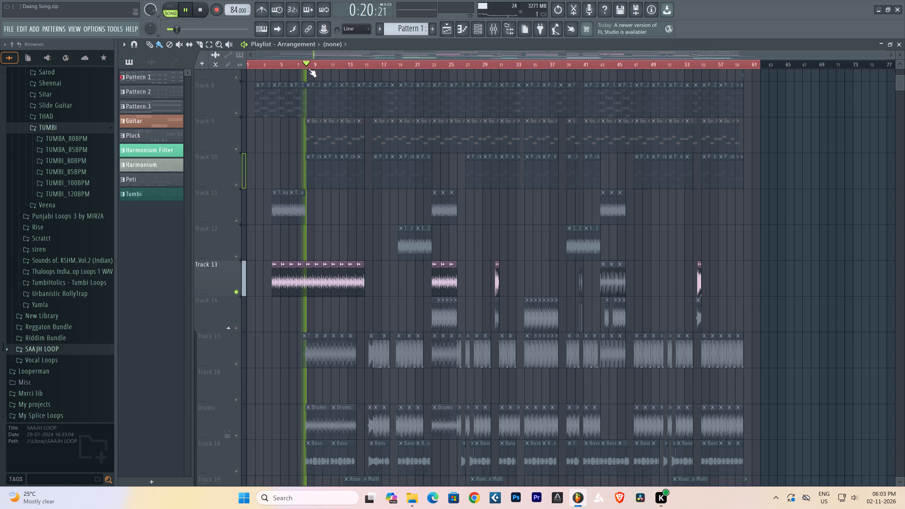
key(space)
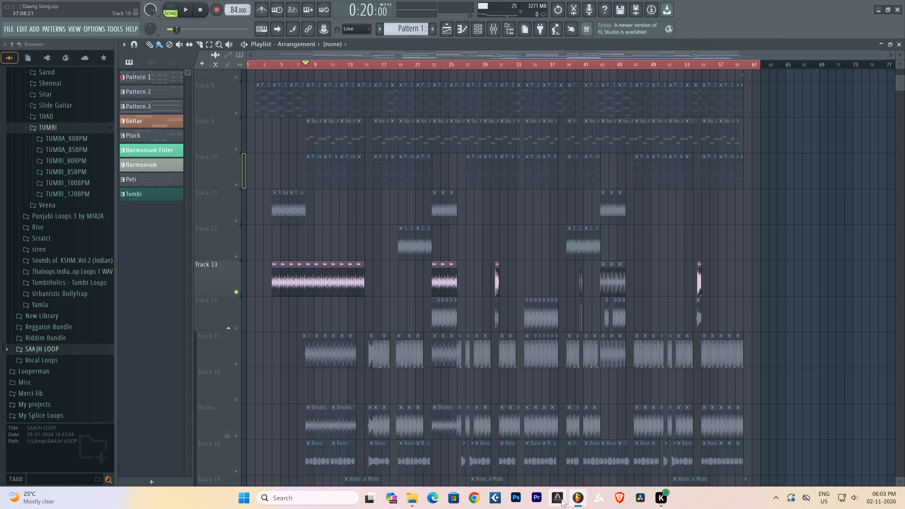
Check the audio interface's playback outputs in Apogee Control 2 and return to FL Studio.
click(562, 499)
right_click(745, 234)
click(581, 500)
click(581, 500)
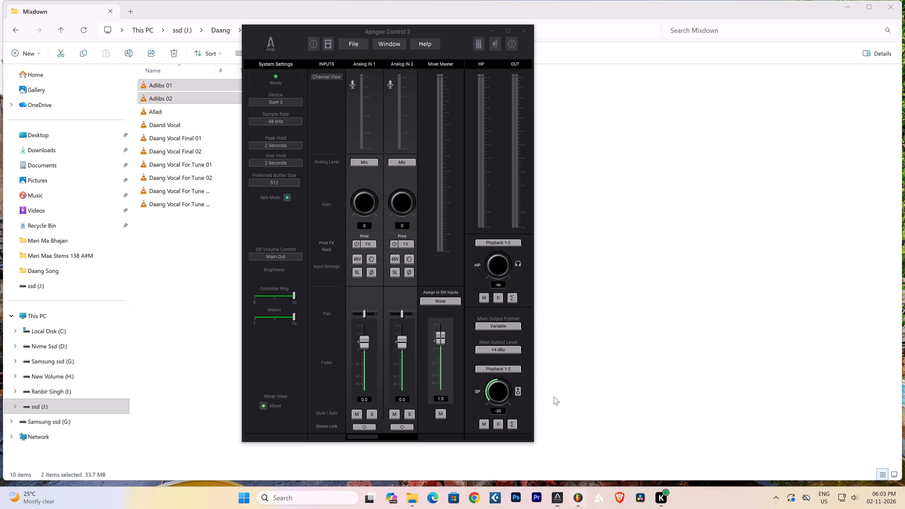
Solo the Drums mixer track, enable the Yamla mixer track alongside it, and replay from bar 8 with the mixer closed.
click(491, 27)
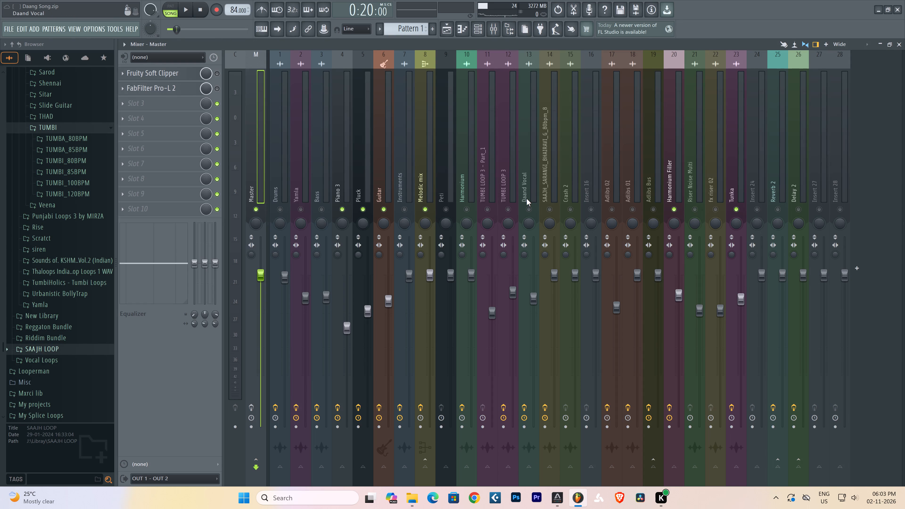
right_click(285, 206)
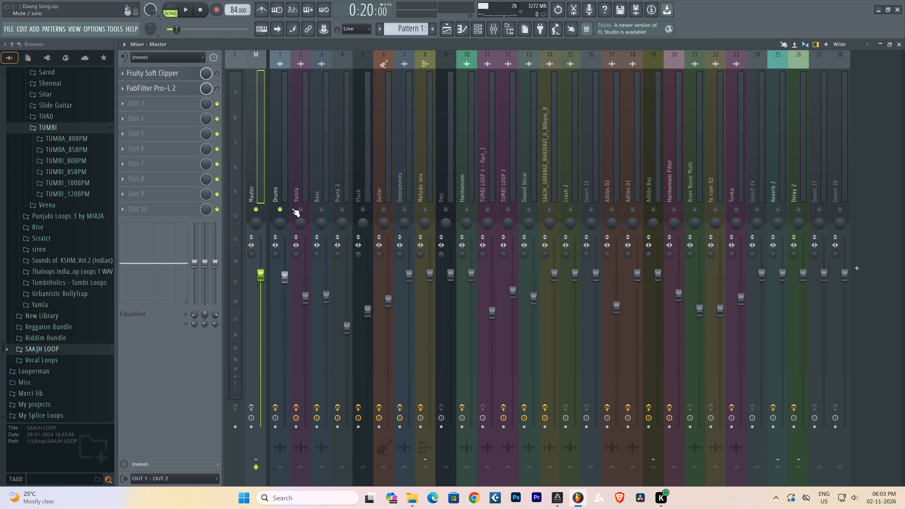
click(293, 208)
key(space)
click(895, 45)
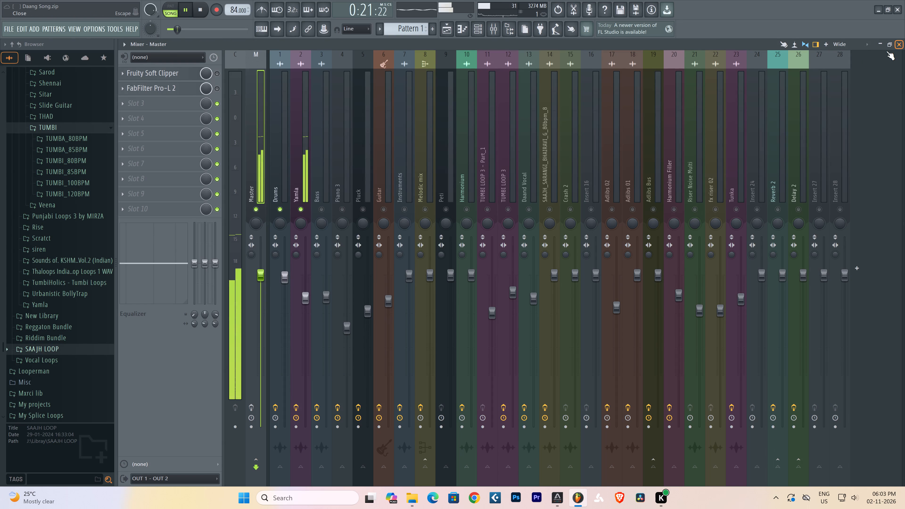
Enable playlist Track 15 alongside Track 13, briefly comparing with the Drums playlist track switched on.
click(237, 365)
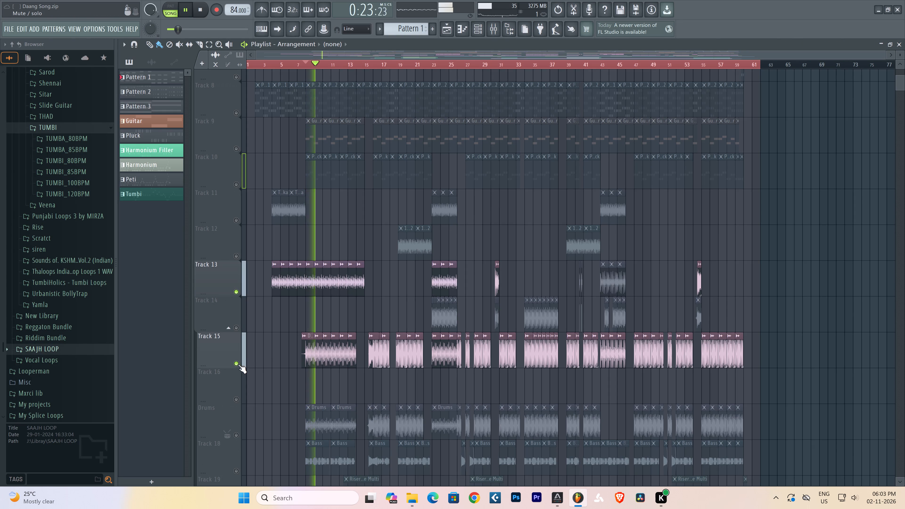
scroll(253, 358, down, 2)
click(236, 365)
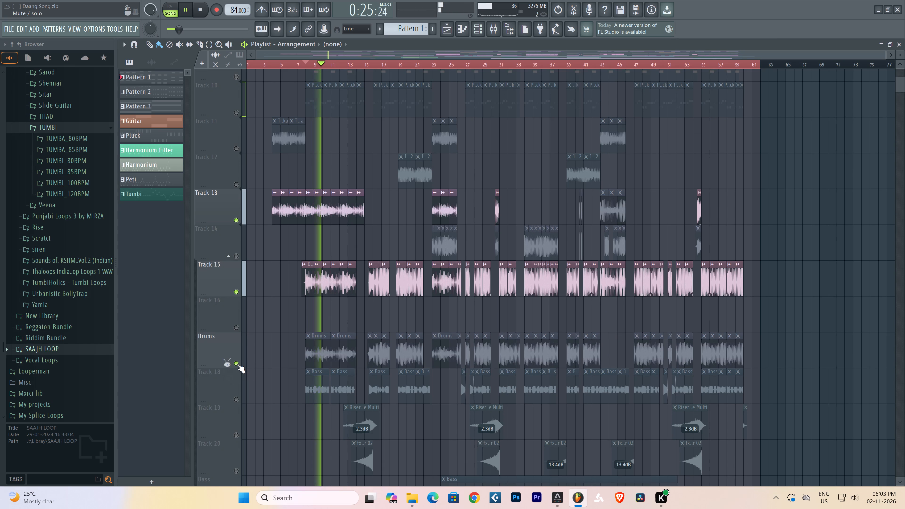
click(238, 361)
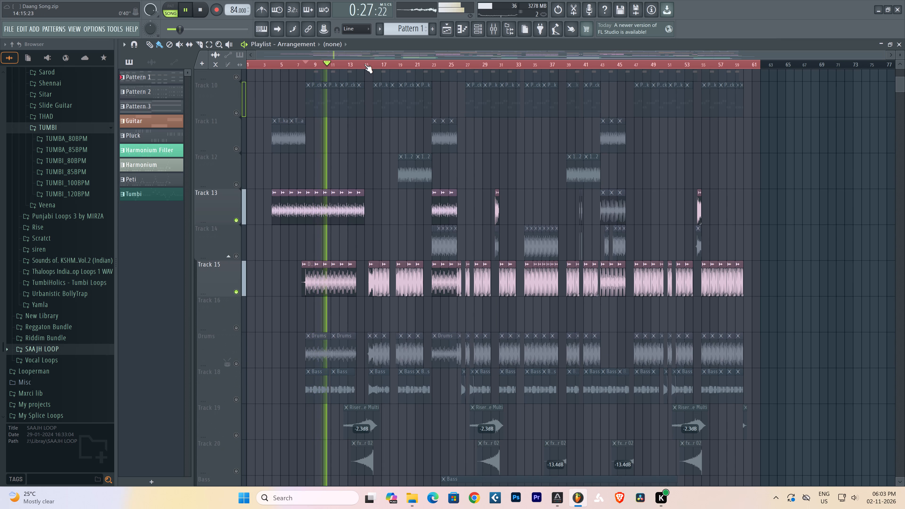
Audition the percussion clips on Tracks 13 and 15 at several points between bars 15 and 30.
click(364, 64)
scroll(370, 64, up, 5)
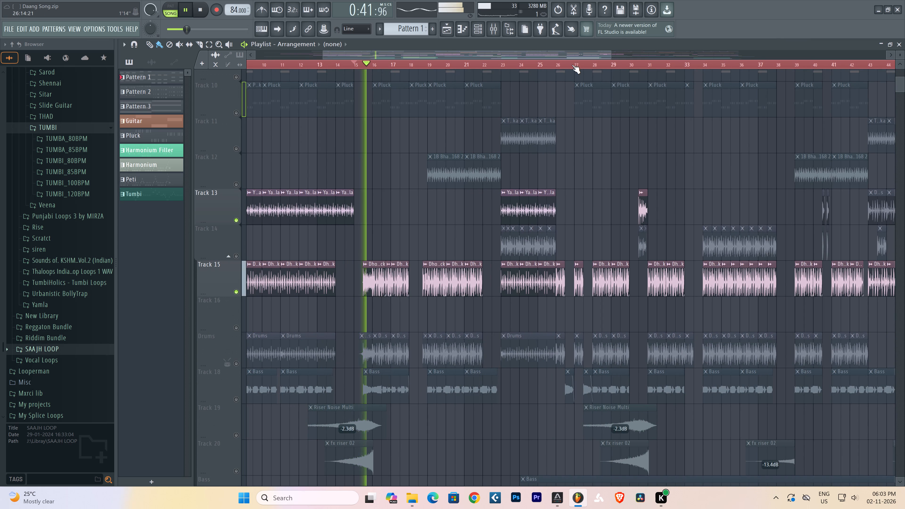
click(507, 64)
click(567, 62)
click(628, 62)
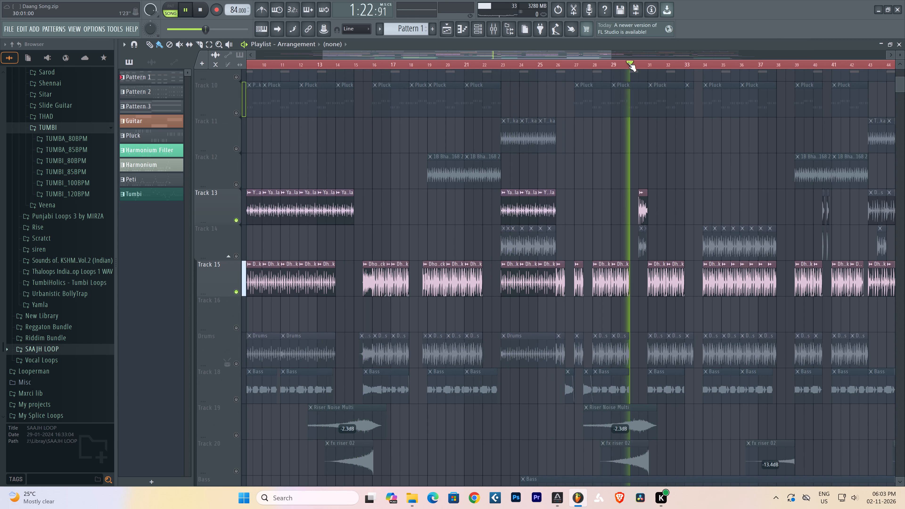
click(638, 63)
click(607, 69)
click(589, 64)
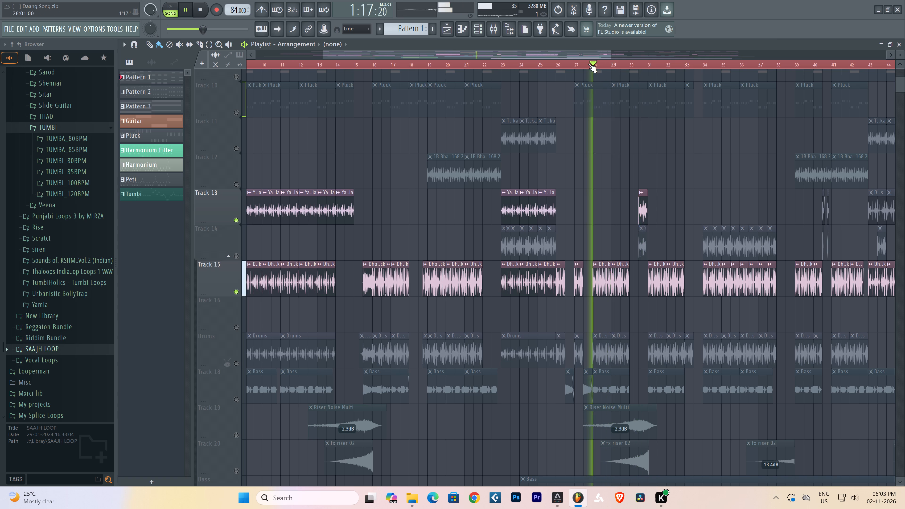
click(575, 65)
click(557, 65)
click(541, 65)
scroll(541, 65, down, 3)
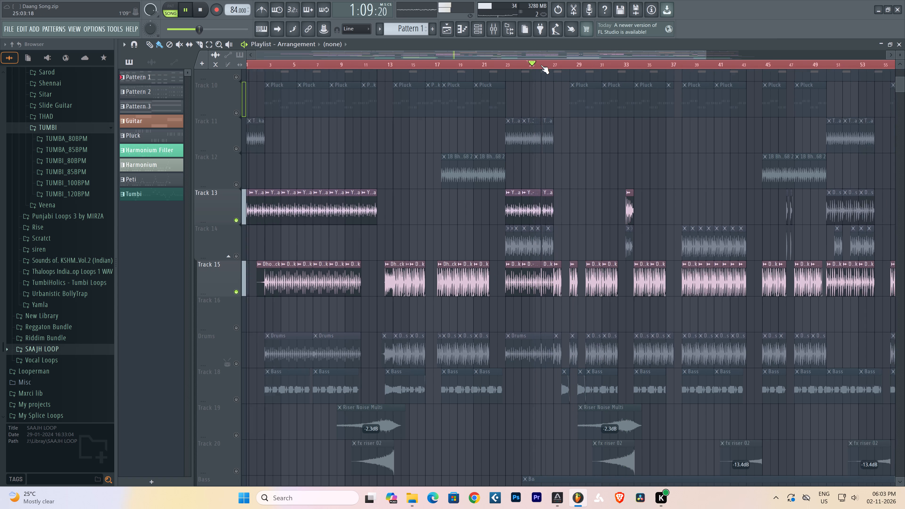
scroll(541, 65, down, 1)
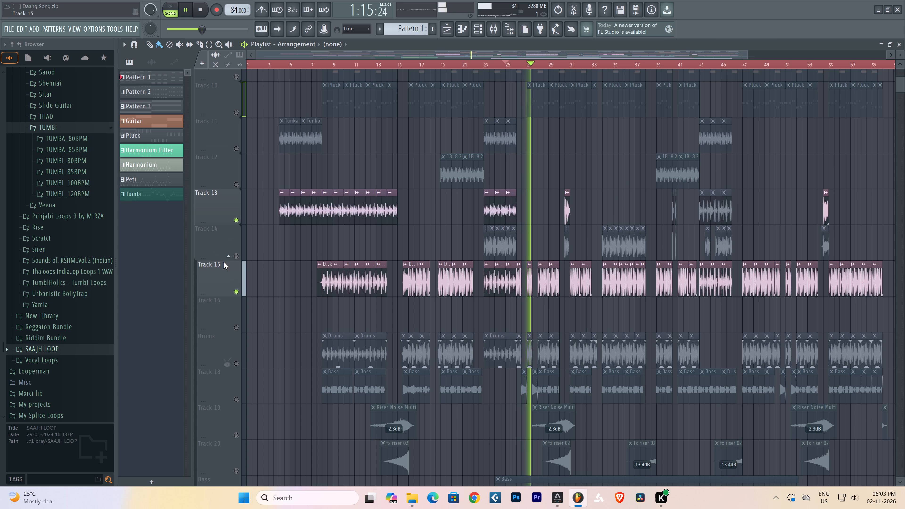
Enable playlist Track 14 alongside Tracks 13 and 15 and examine the percussion clips around bars 29 to 45.
click(235, 256)
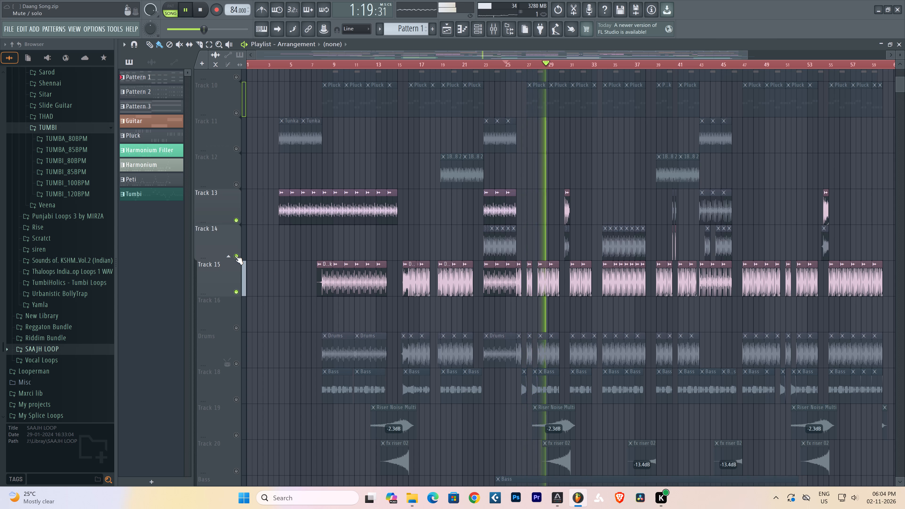
scroll(669, 70, up, 1)
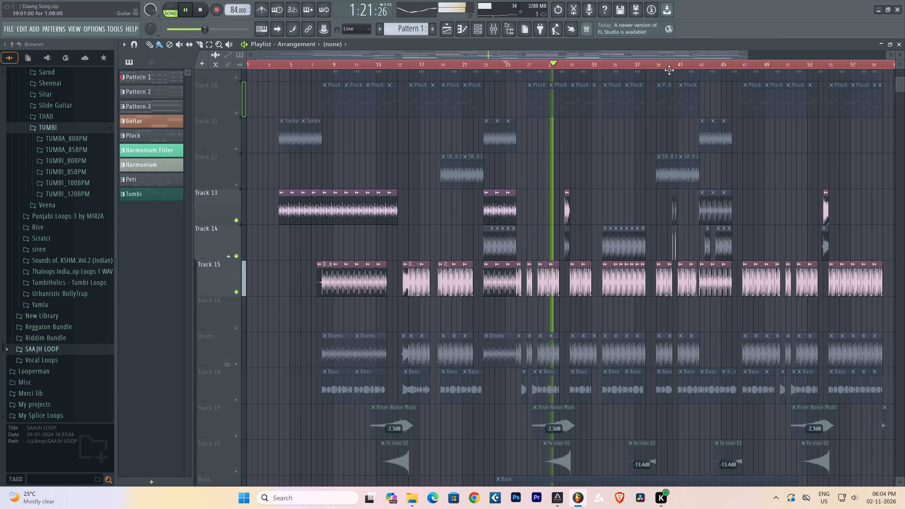
scroll(669, 70, up, 12)
scroll(720, 209, down, 5)
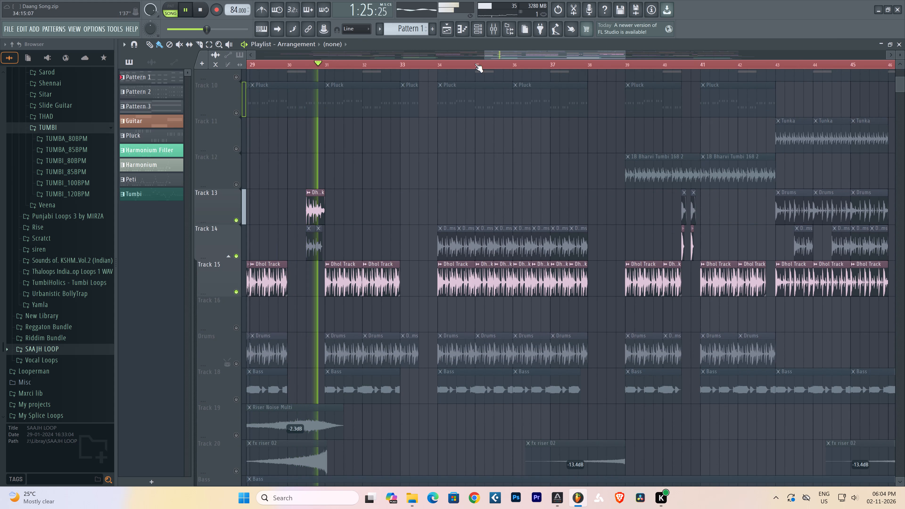
scroll(477, 62, down, 9)
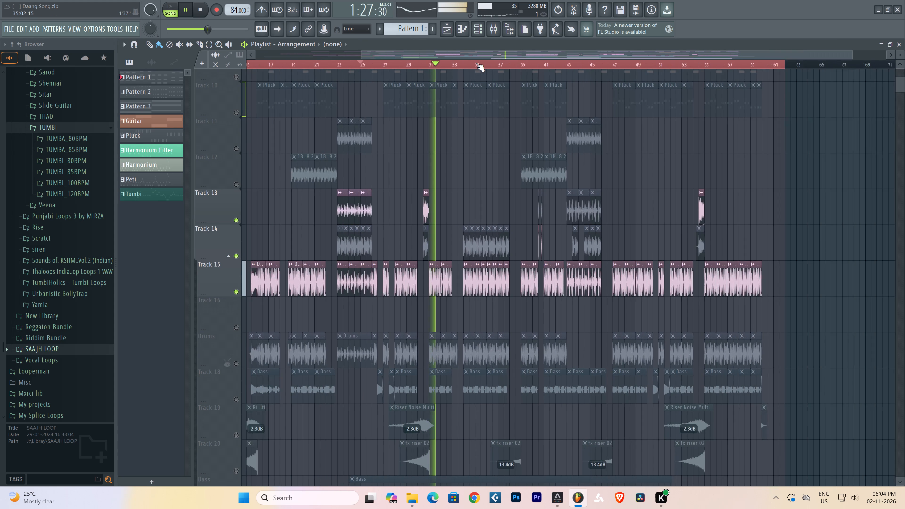
scroll(476, 63, down, 2)
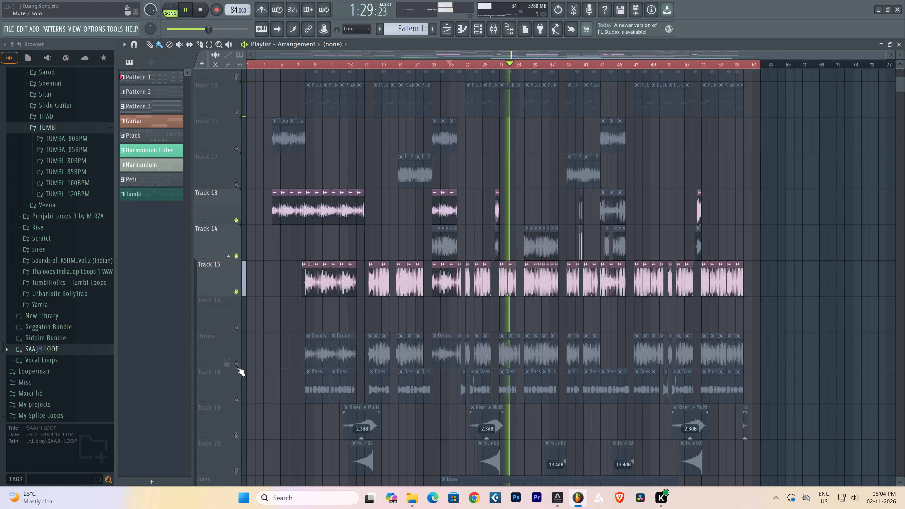
Check the Drums playlist track by switching it on and off, look over the tracks below it, and stop playback.
click(235, 364)
click(235, 364)
scroll(266, 356, down, 3)
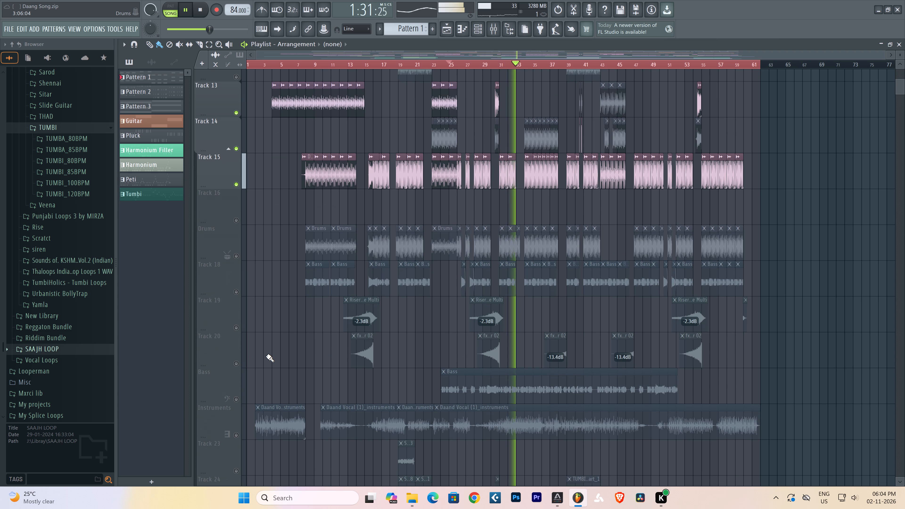
key(space)
scroll(267, 355, down, 1)
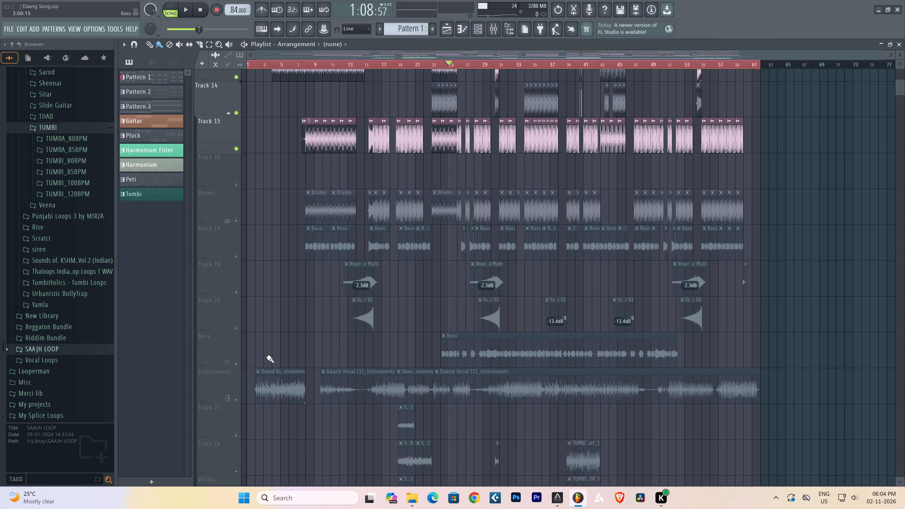
Start a wave file export named Rythem and save it in the Daang Song Stems folder inside Daang.
key(ctrl+r)
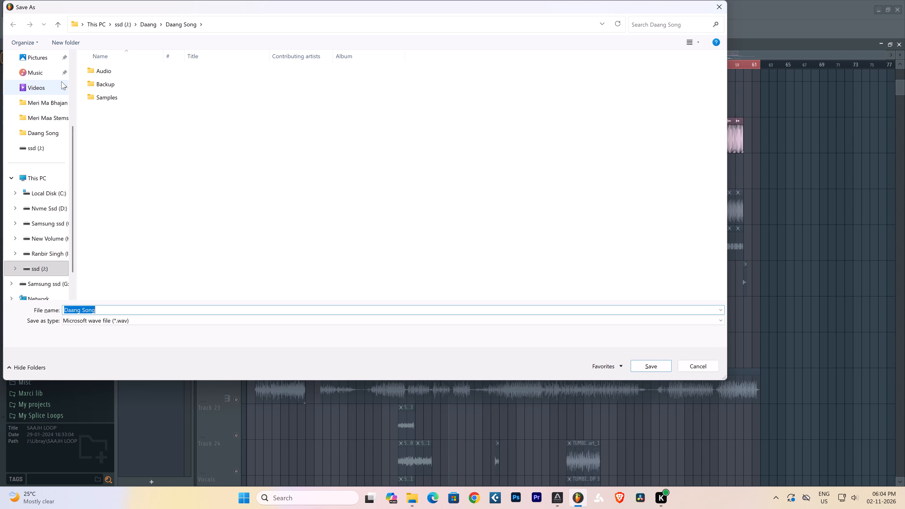
click(59, 15)
click(57, 27)
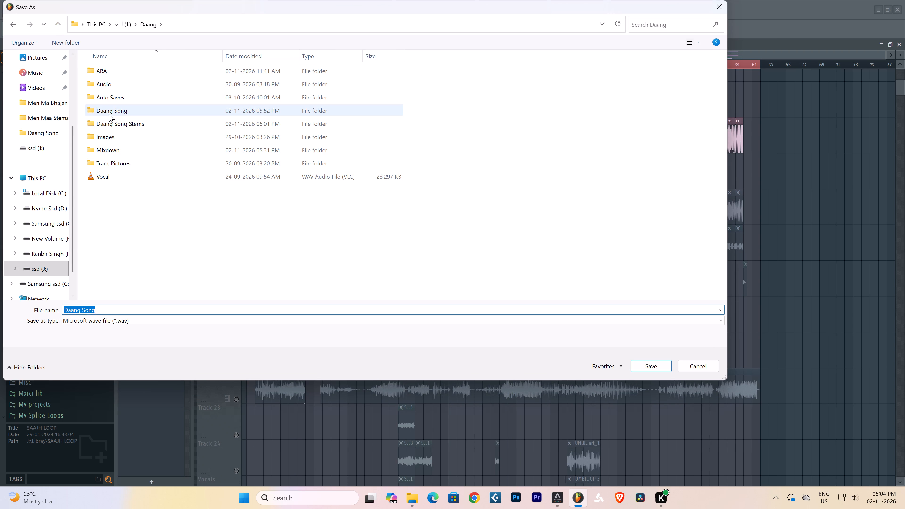
click(117, 121)
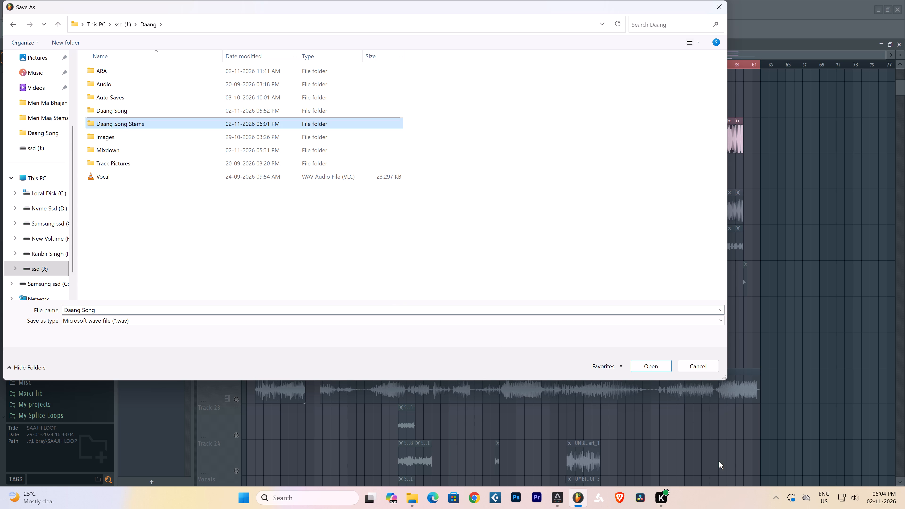
click(661, 366)
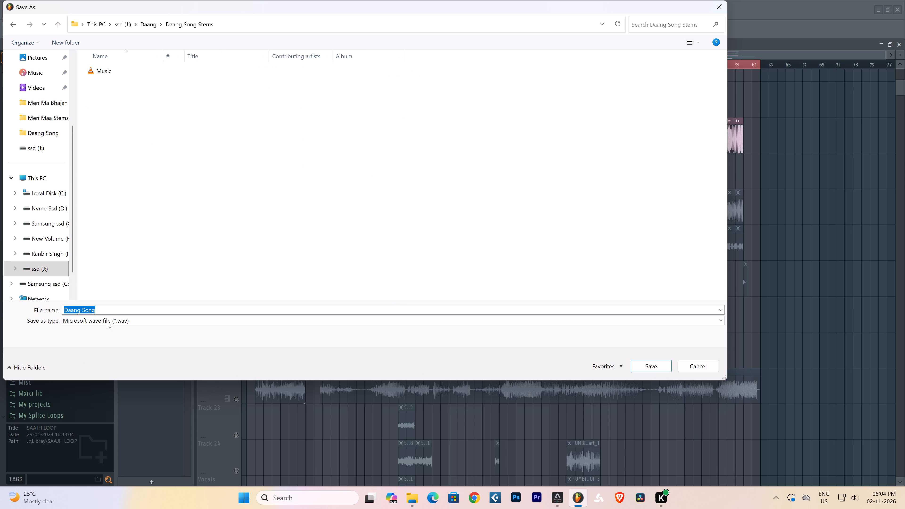
drag(111, 306, 5, 313)
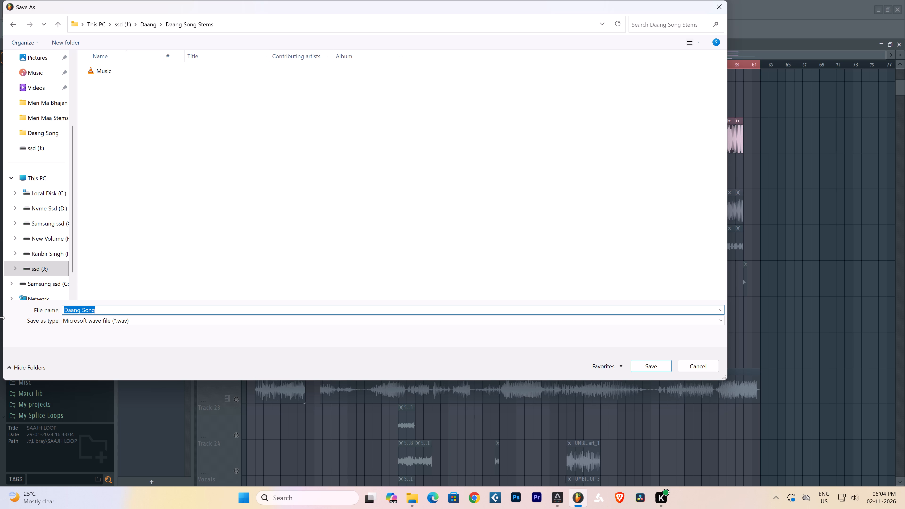
text(ythem)
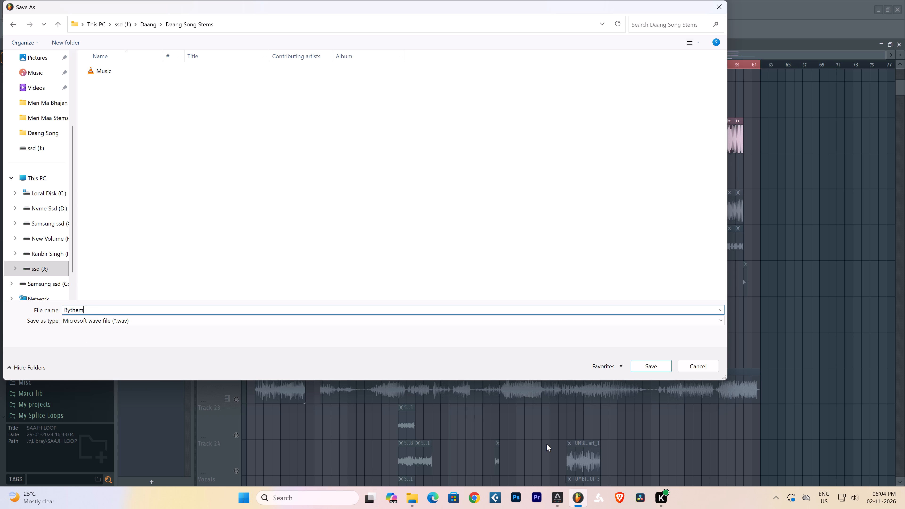
click(658, 367)
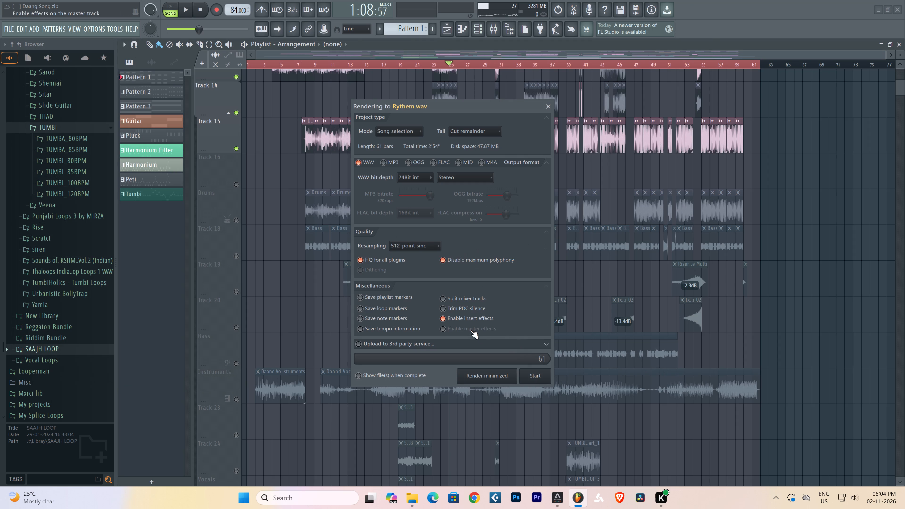
Render Rythem.wav with the existing export settings.
click(535, 381)
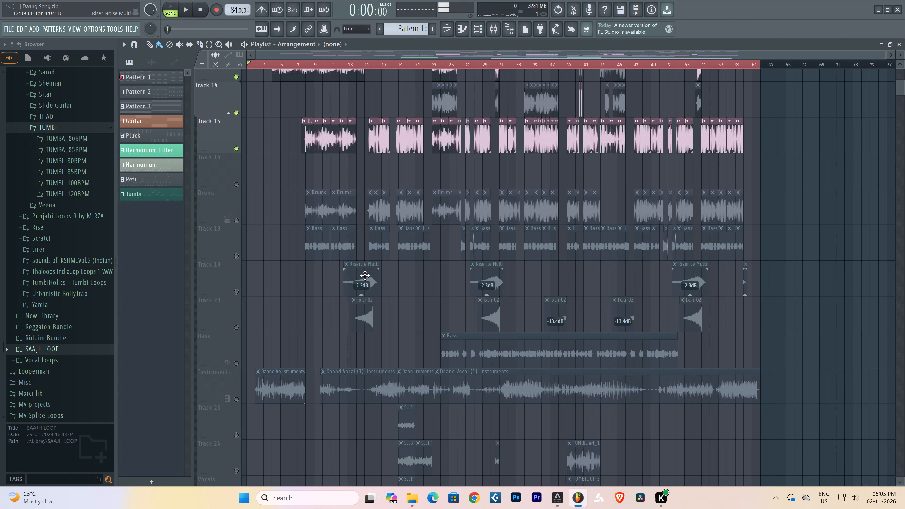
Solo playlist Track 18 with the Bass clips and play it from bar 8.
right_click(239, 256)
key(space)
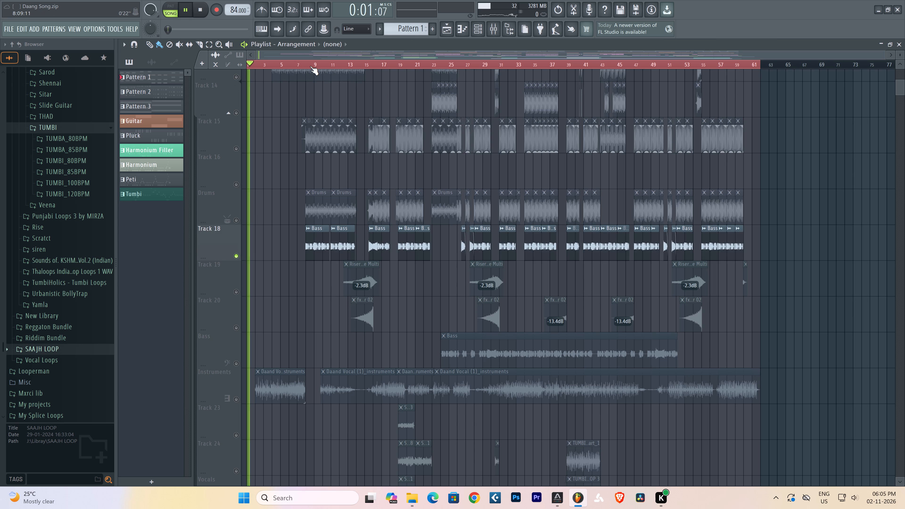
click(307, 65)
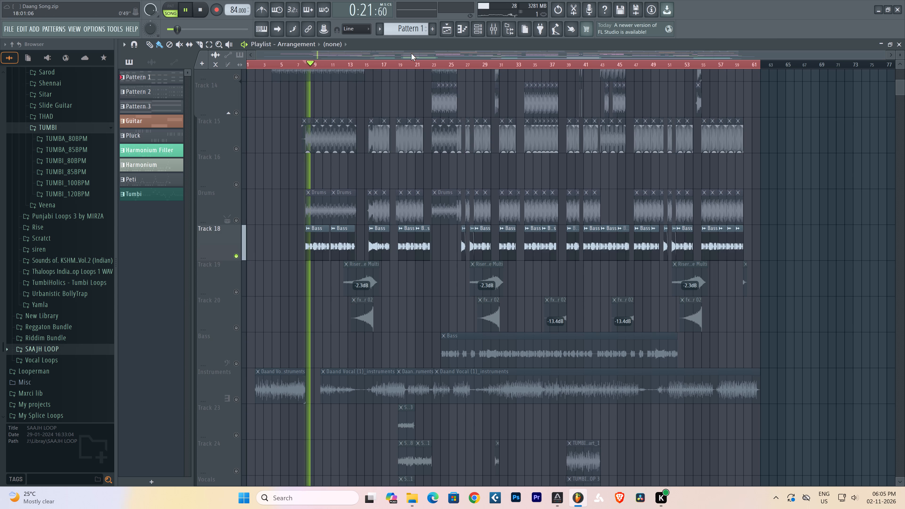
Enable the Bass mixer track and replay the Bass clips from bar 8 with the mixer closed.
click(497, 31)
key(space)
right_click(325, 207)
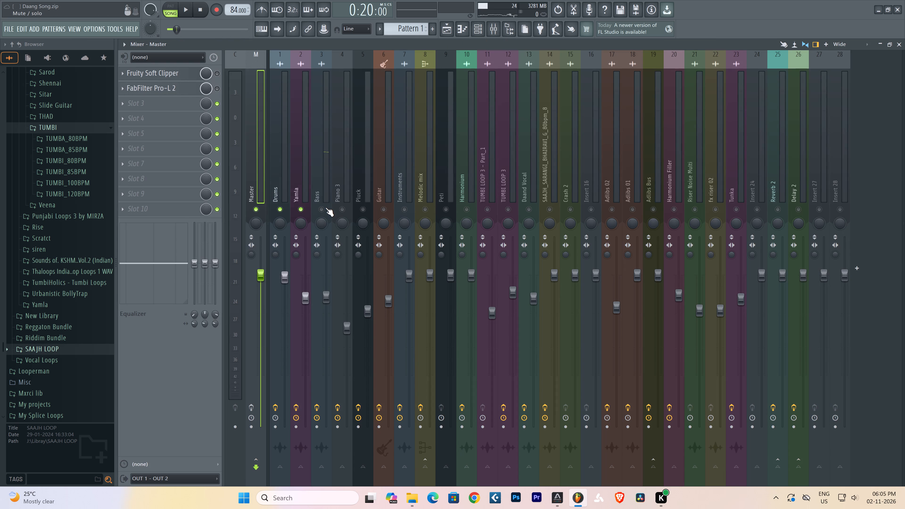
click(324, 196)
key(space)
click(899, 44)
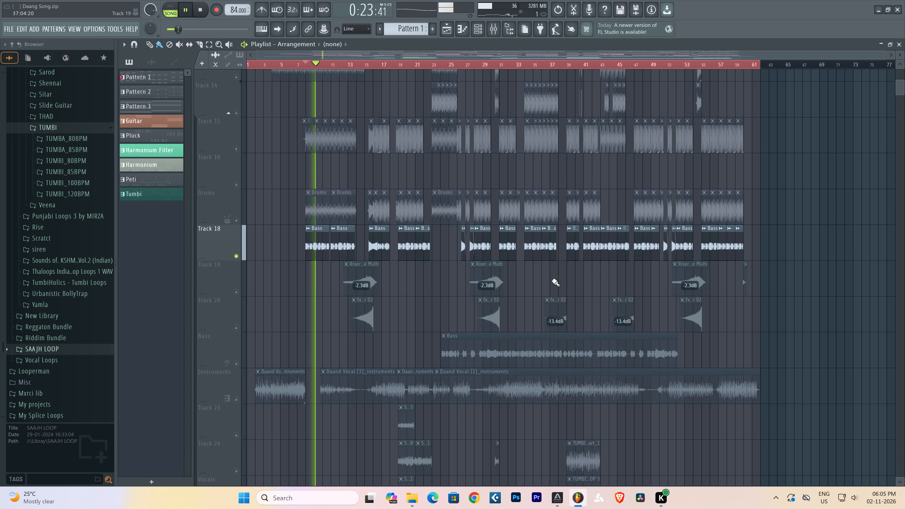
Export the soloed bass as a WAV named Bass into Daang Song Stems and render it with the existing settings.
key(space)
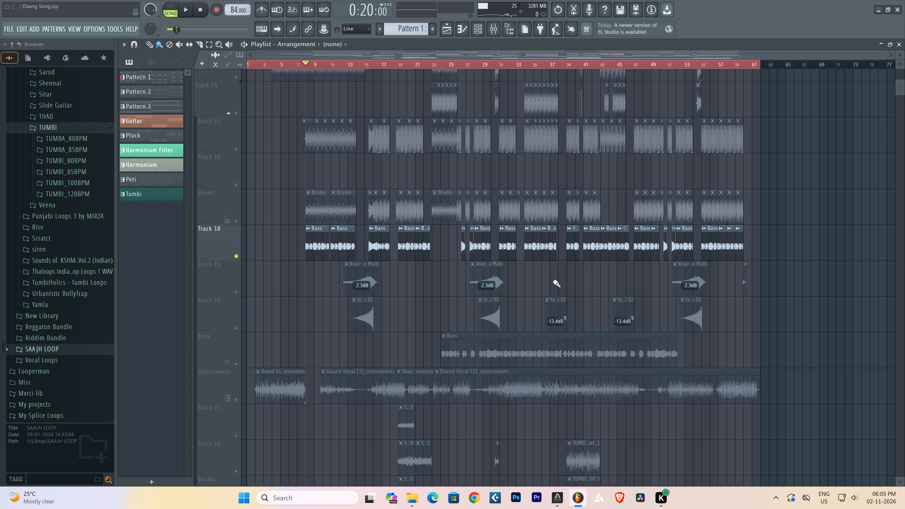
key(ctrl+r)
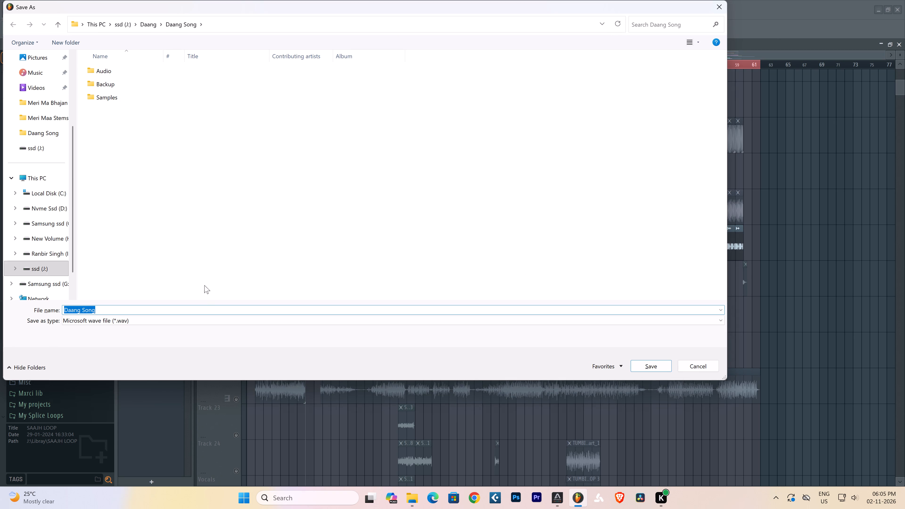
click(64, 23)
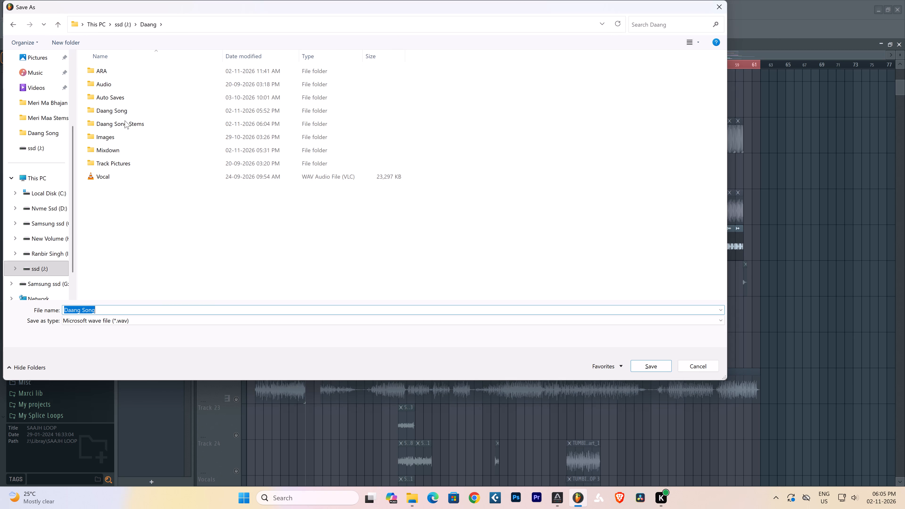
double_click(131, 128)
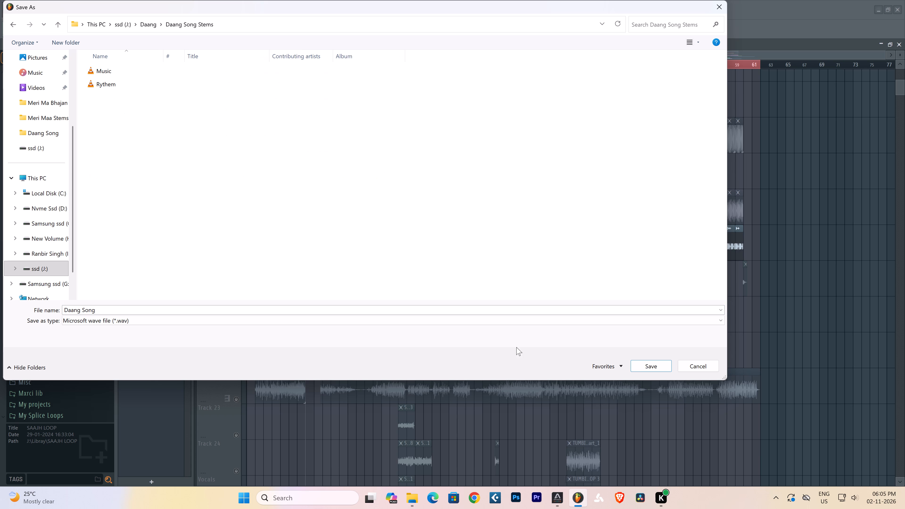
drag(142, 309, 3, 311)
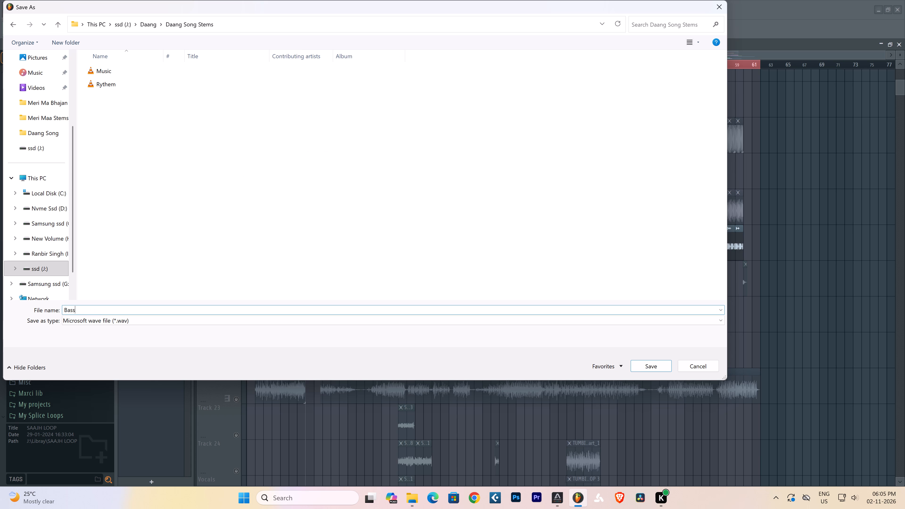
key(Return)
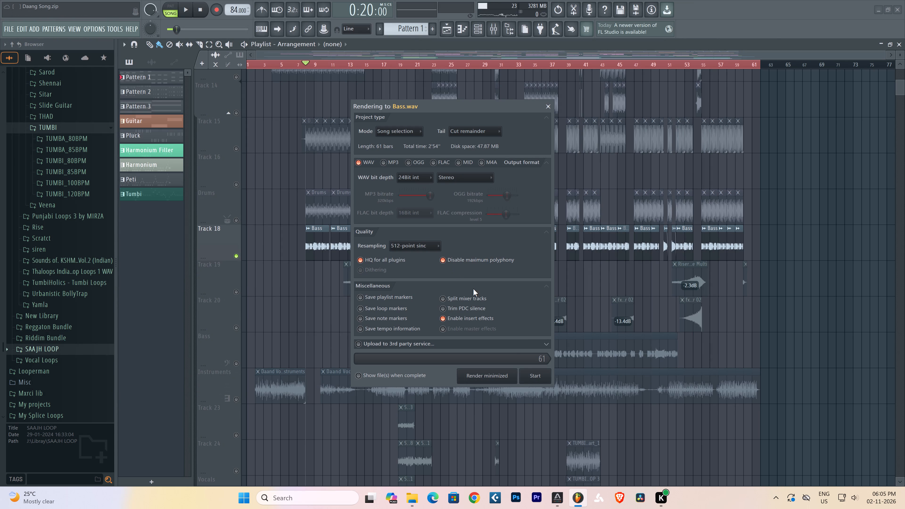
click(539, 379)
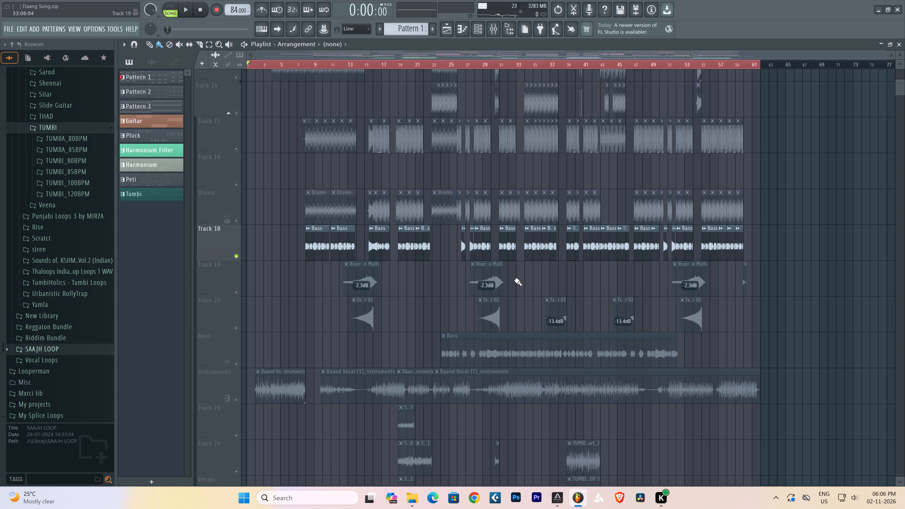
Clear the Track 18 solo and leave only the riser effects on Track 19 and Track 20 active.
scroll(418, 371, up, 4)
scroll(410, 352, up, 4)
scroll(410, 349, down, 2)
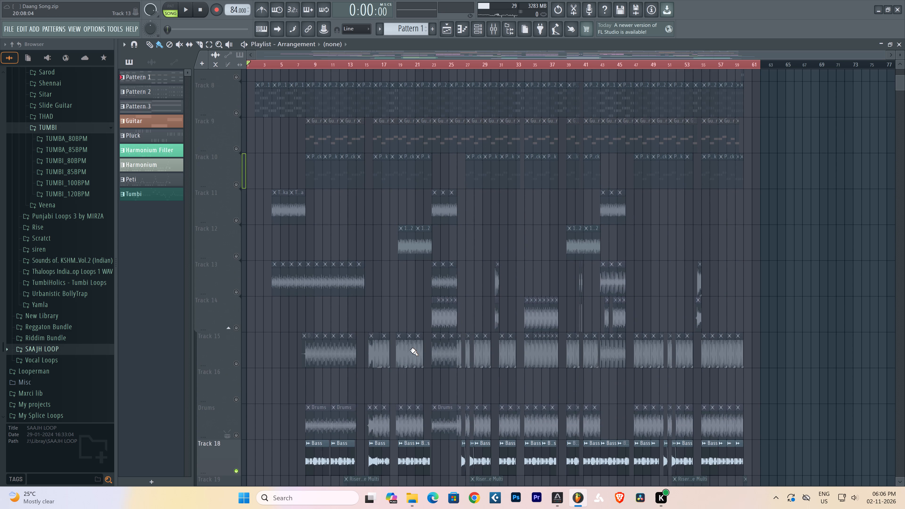
right_click(236, 291)
right_click(236, 291)
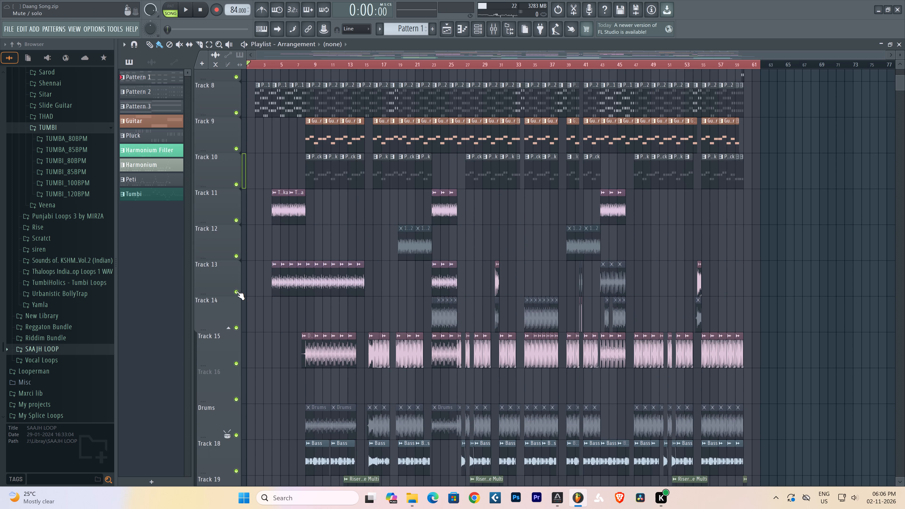
scroll(390, 288, down, 6)
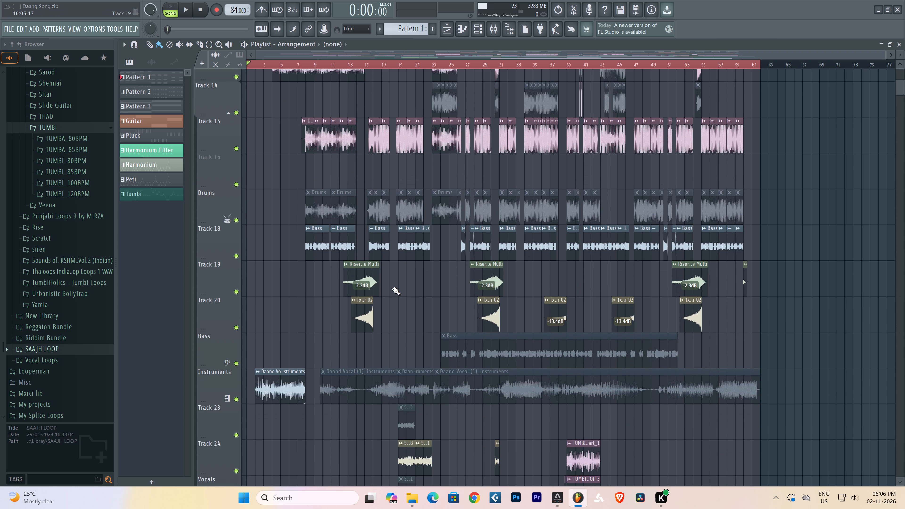
right_click(235, 291)
click(237, 326)
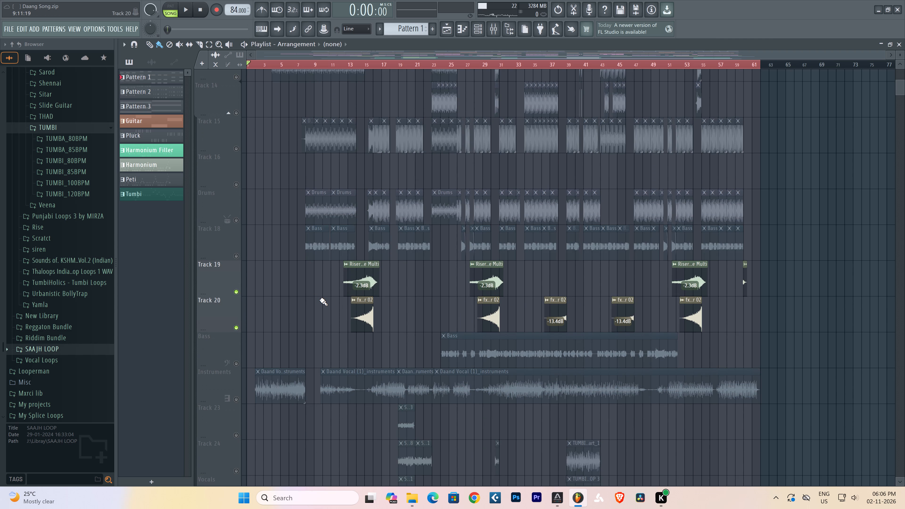
Export the riser effects as a WAV named SFX into Daang Song Stems and render it with the existing settings.
key(ctrl+r)
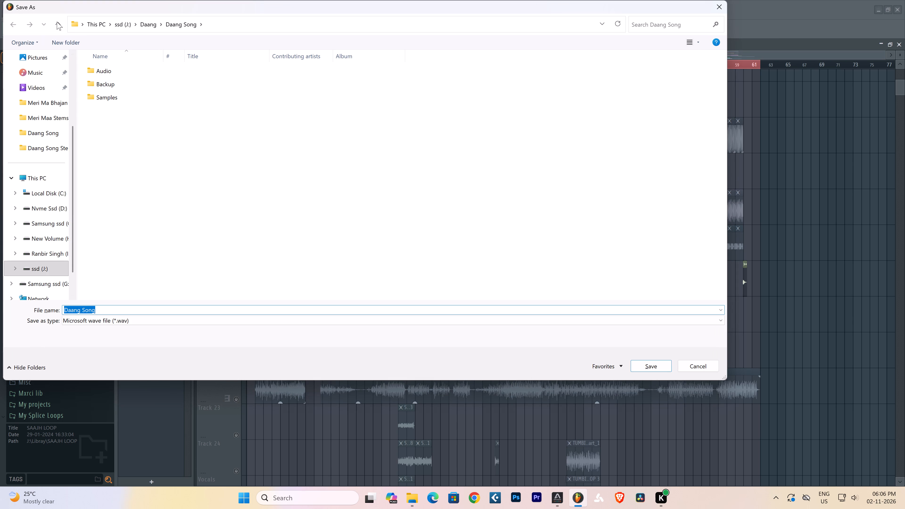
click(57, 22)
click(139, 129)
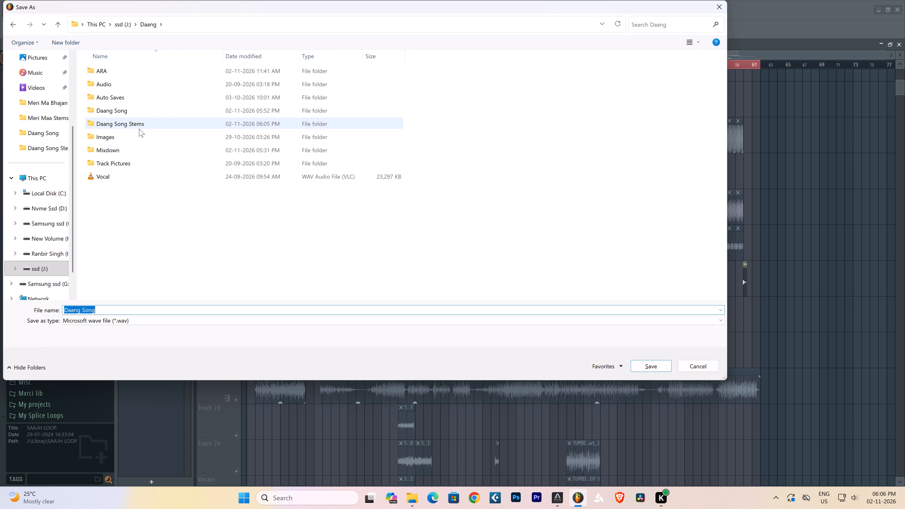
click(139, 129)
drag(111, 310, 0, 315)
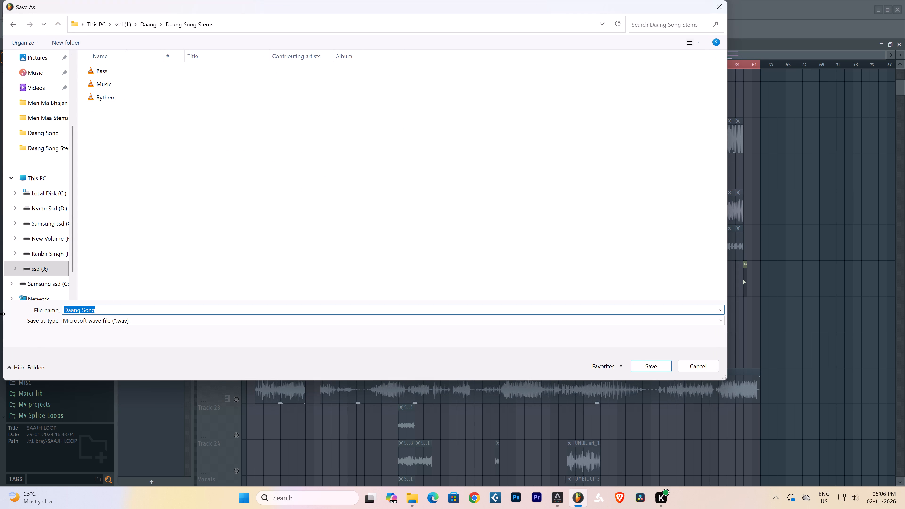
text(SF)
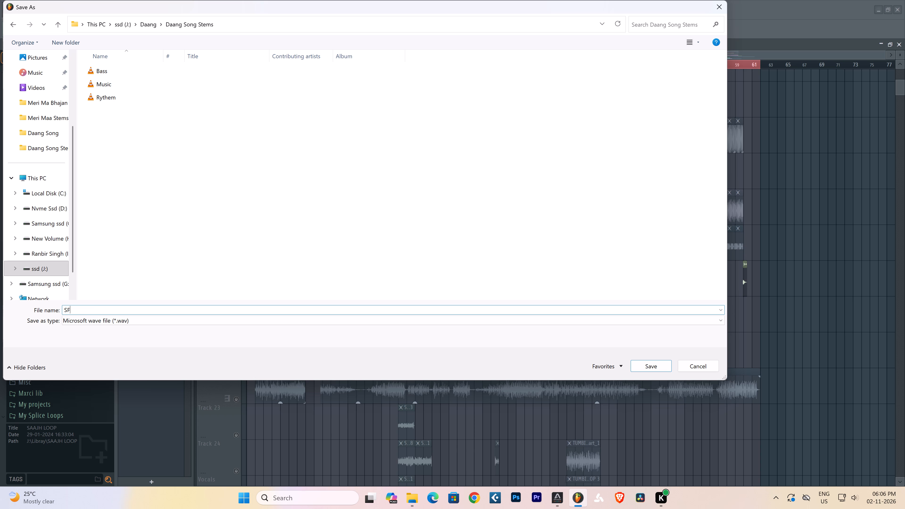
key(x)
click(666, 365)
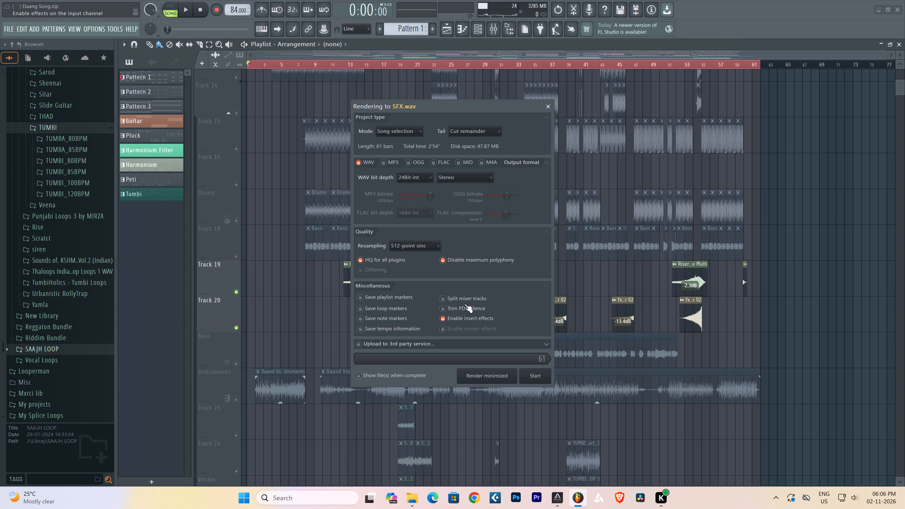
click(538, 378)
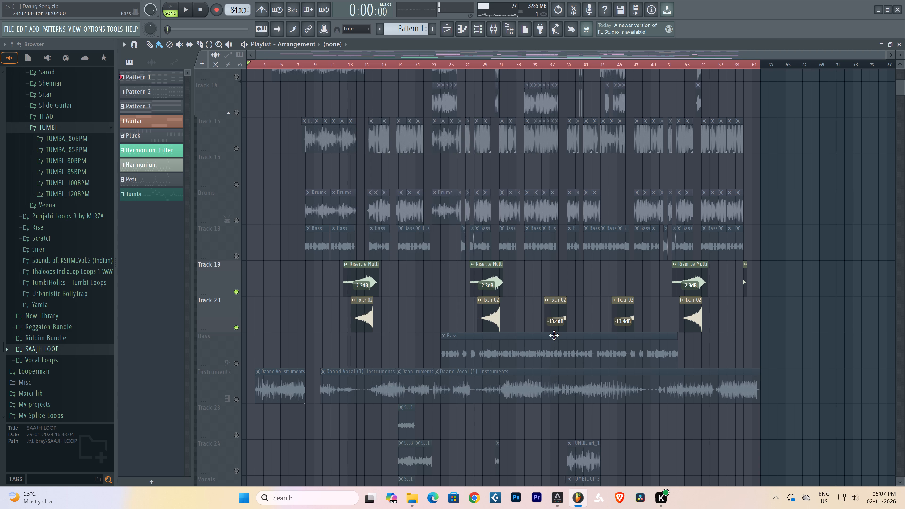
Clear the solo state to reactivate all the playlist tracks.
scroll(486, 312, up, 3)
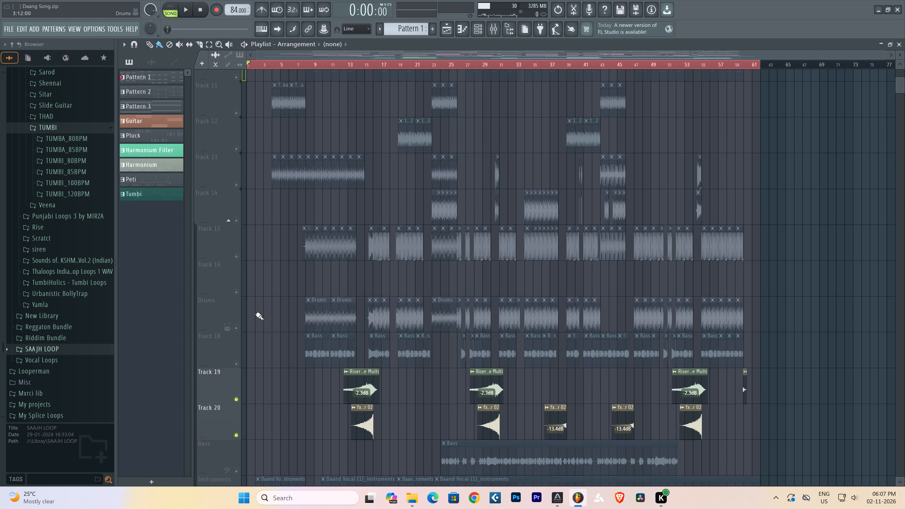
right_click(237, 327)
right_click(237, 327)
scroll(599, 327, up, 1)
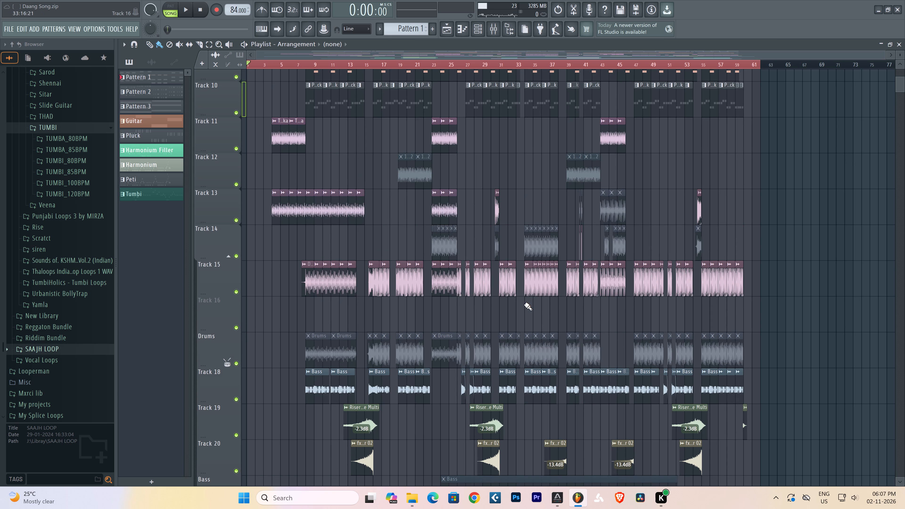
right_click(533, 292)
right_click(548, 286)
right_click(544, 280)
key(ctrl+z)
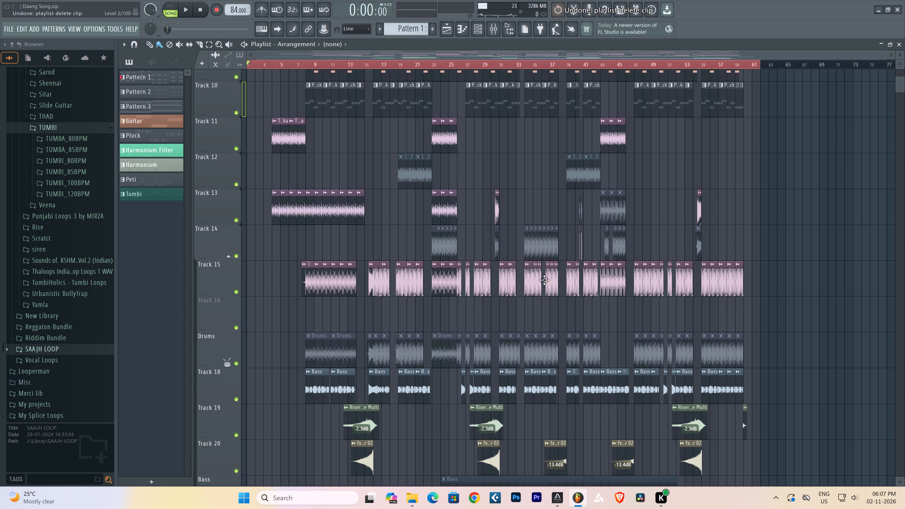
Solo playlist Track 24 with the sarangi and TUMBI clips and play it from bar 19.
scroll(520, 319, down, 6)
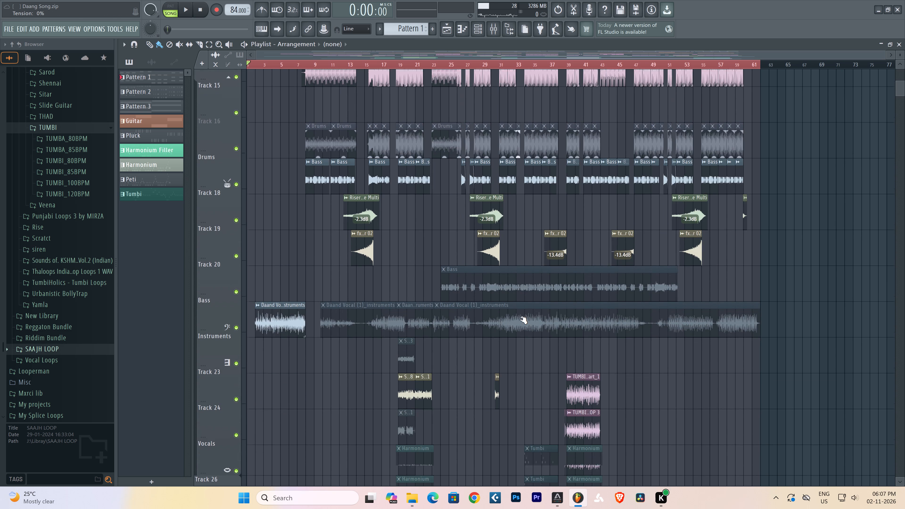
scroll(521, 319, down, 2)
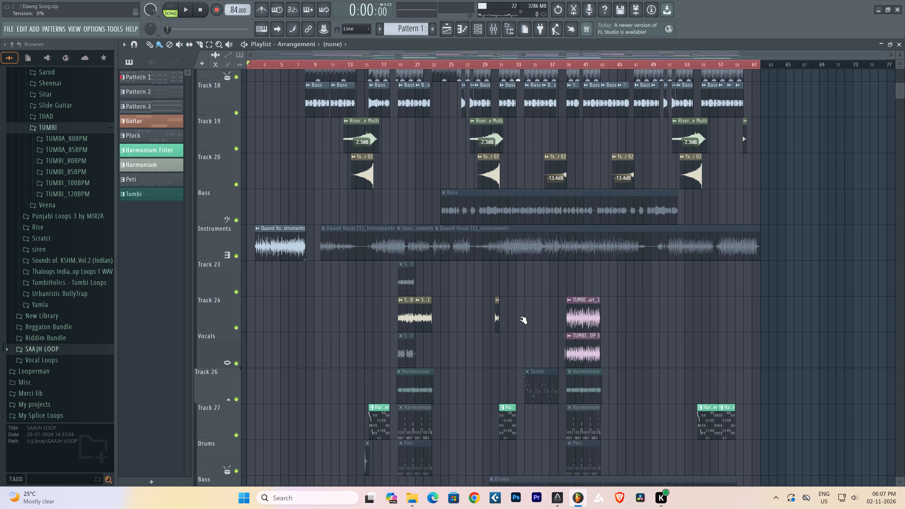
scroll(521, 319, up, 1)
scroll(521, 319, down, 1)
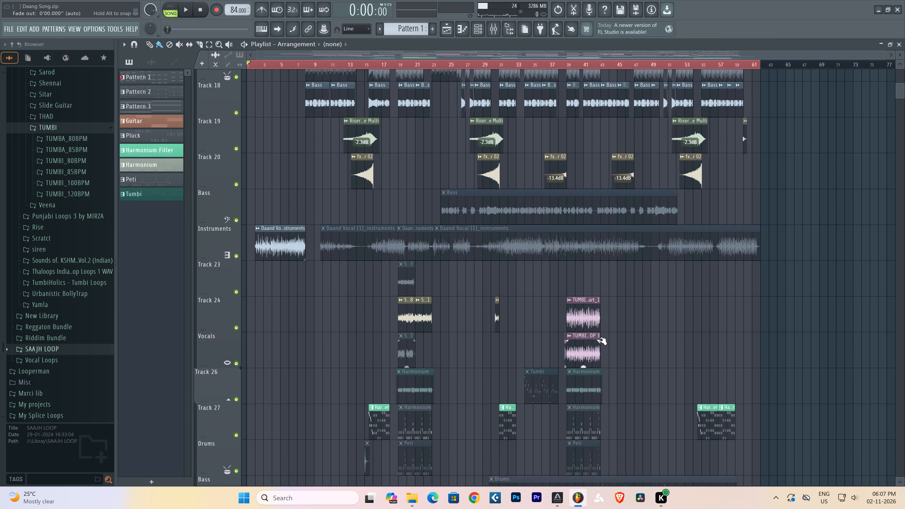
scroll(619, 356, down, 2)
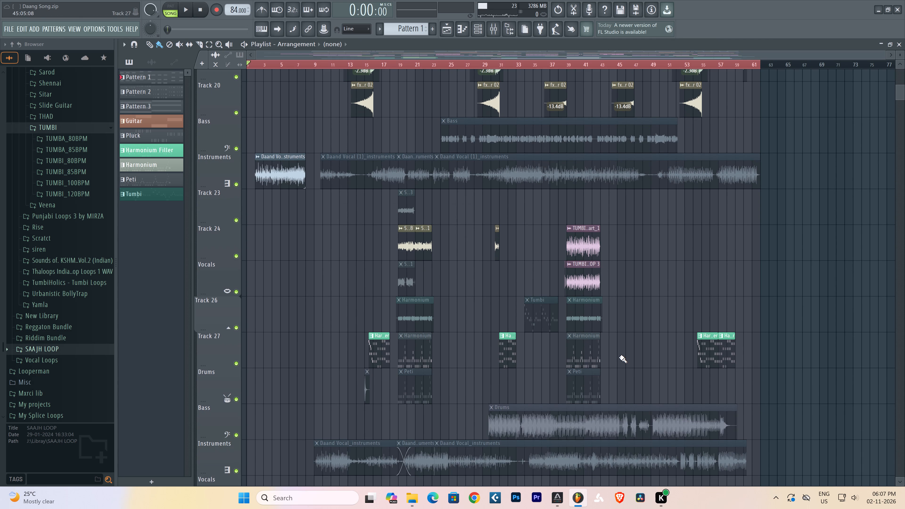
right_click(236, 252)
click(395, 65)
key(space)
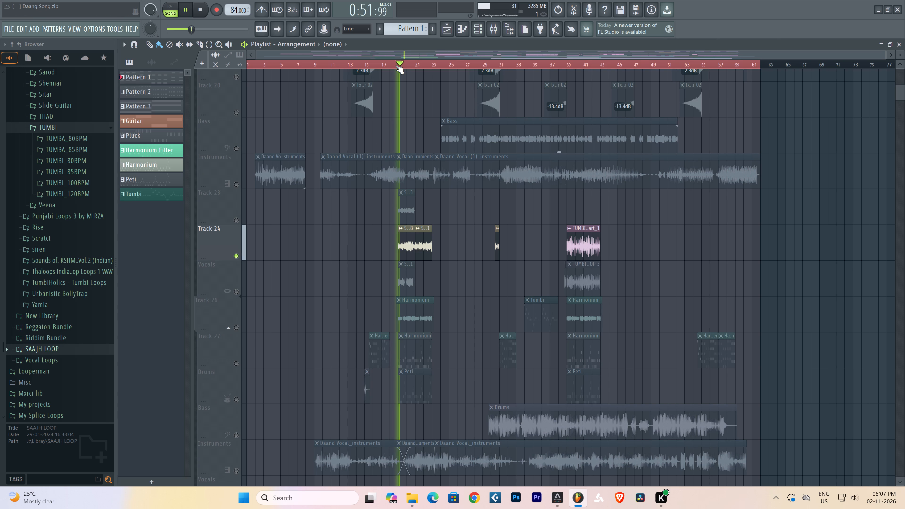
Solo and unsolo the SAAJH_SARANGI_BHAIRAVI_G_80bpm_B mixer track to reactivate all mixer tracks, stop playback and close the mixer.
click(493, 30)
right_click(547, 205)
click(550, 192)
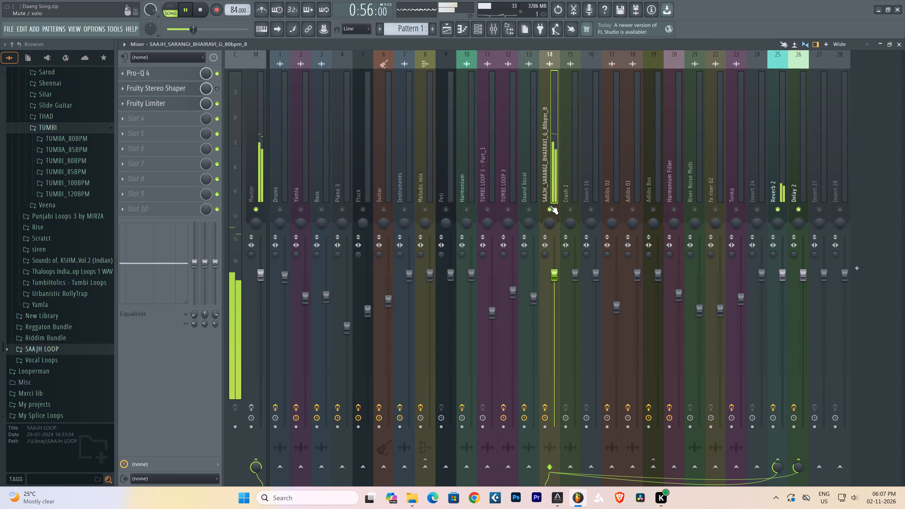
right_click(551, 208)
key(space)
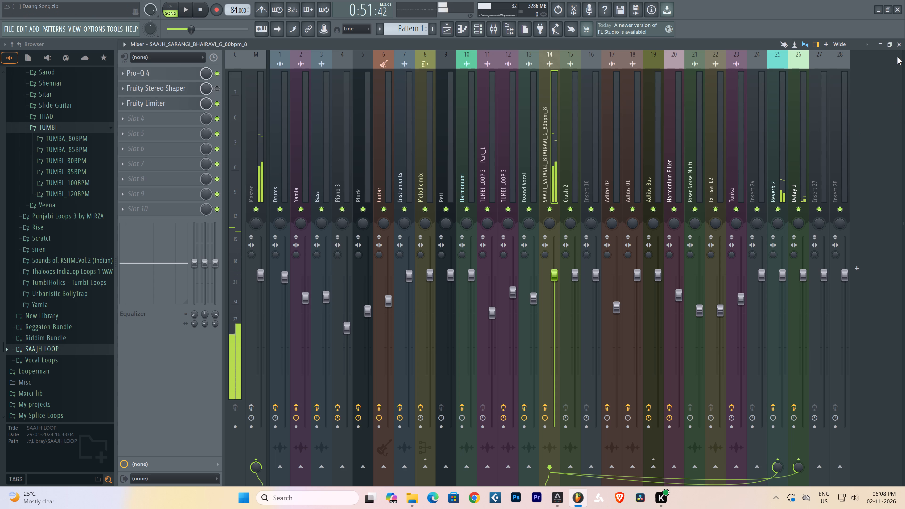
click(900, 47)
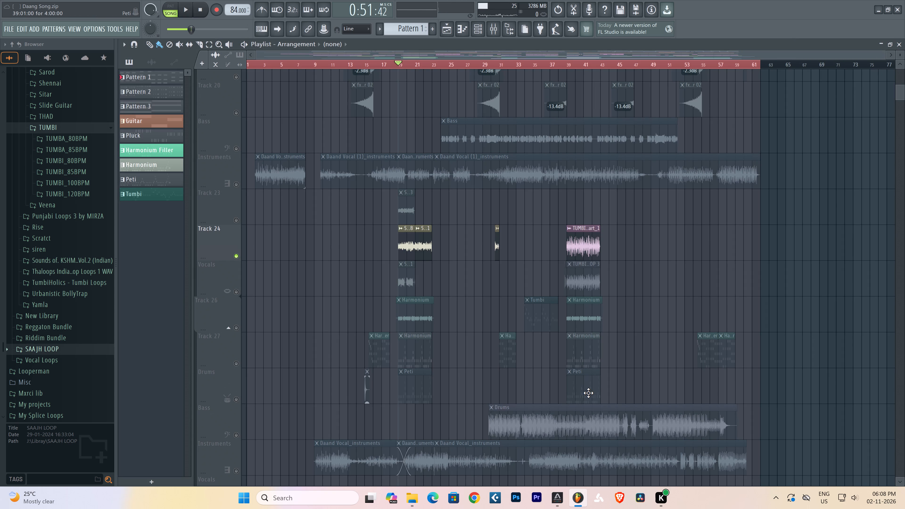
Audition the Track 24 sarangi clips from bar 19 and the TUMBI clip from bar 40, checking the mixer tracks.
key(space)
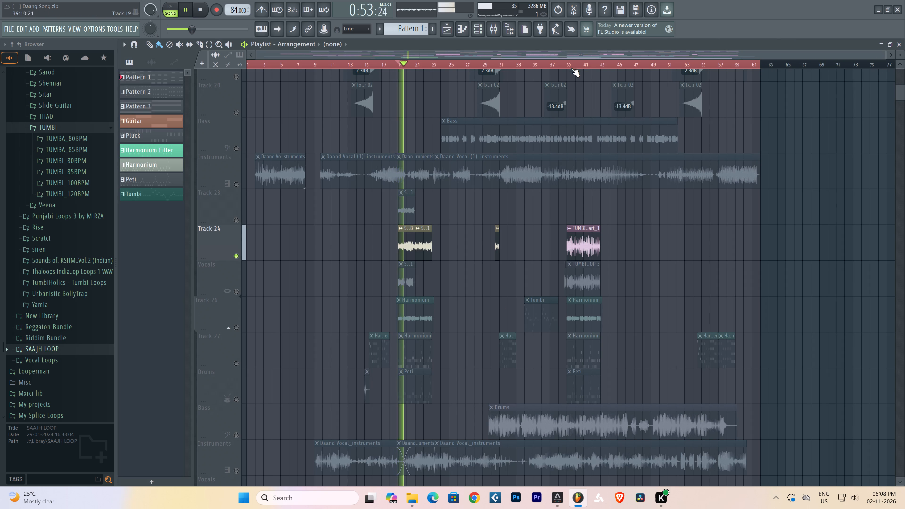
click(571, 65)
key(space)
key(space)
click(494, 28)
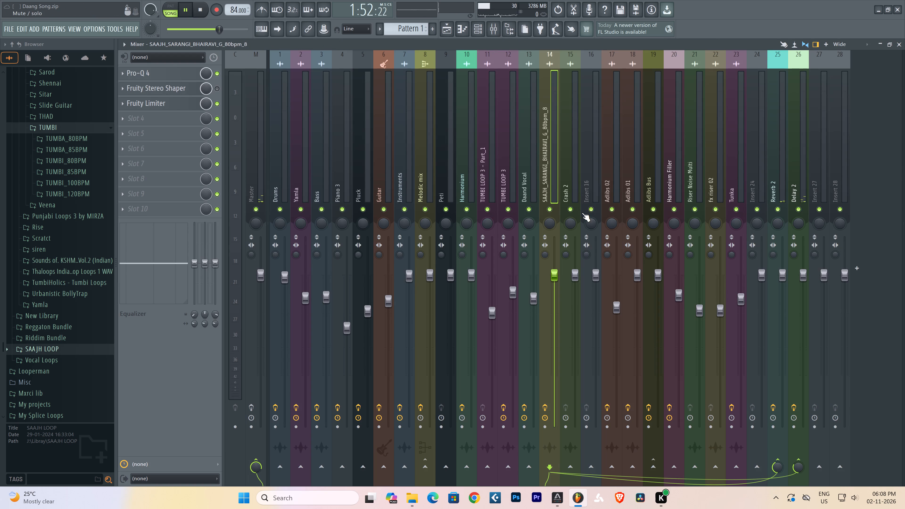
key(space)
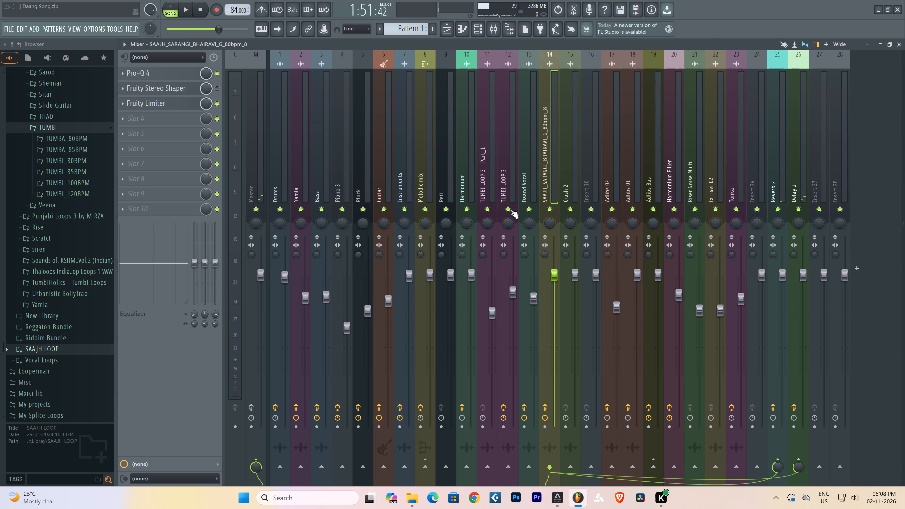
double_click(898, 47)
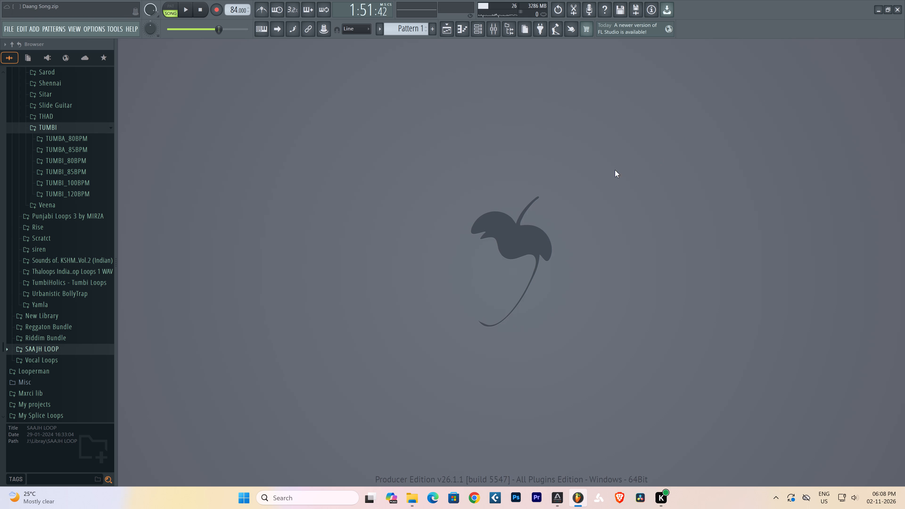
click(445, 29)
key(space)
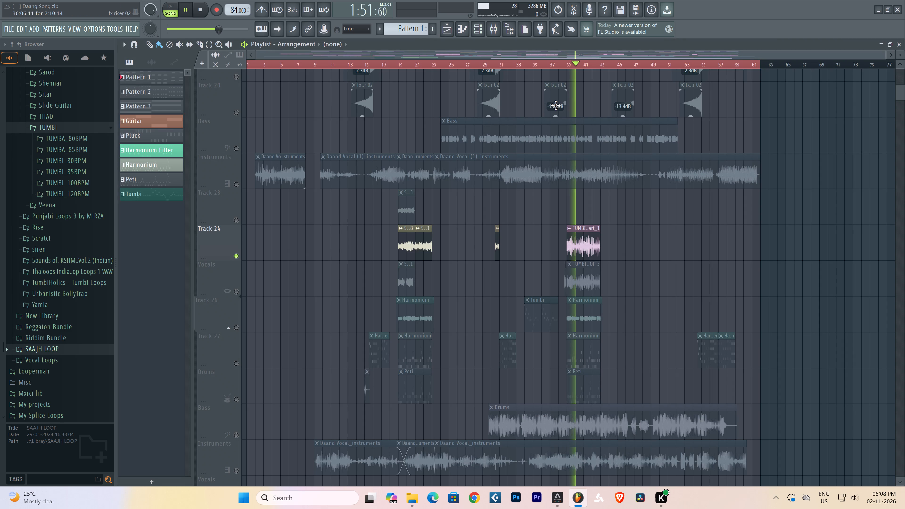
Enable the Vocals track alongside Track 24 and audition the TUMBI clips from bar 39, checking the TUMBI LOOP 3 mixer track.
key(space)
click(565, 67)
scroll(565, 67, up, 2)
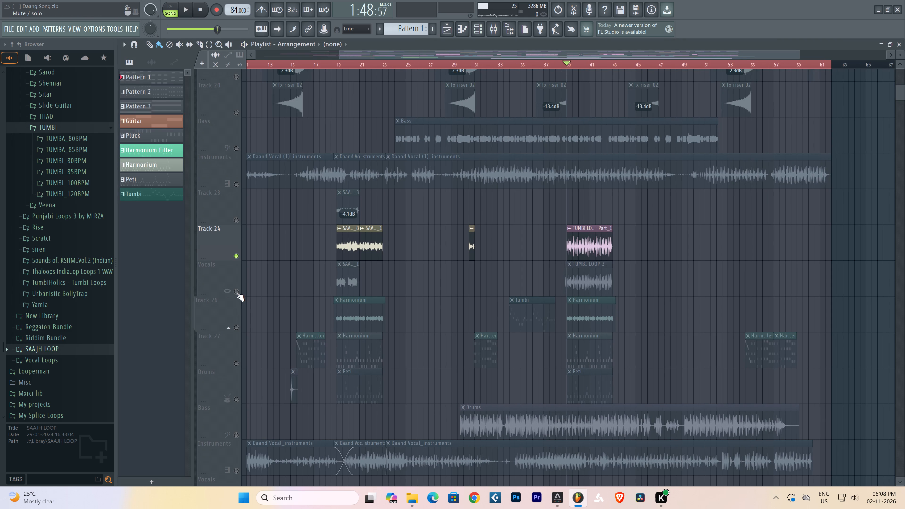
click(236, 292)
key(space)
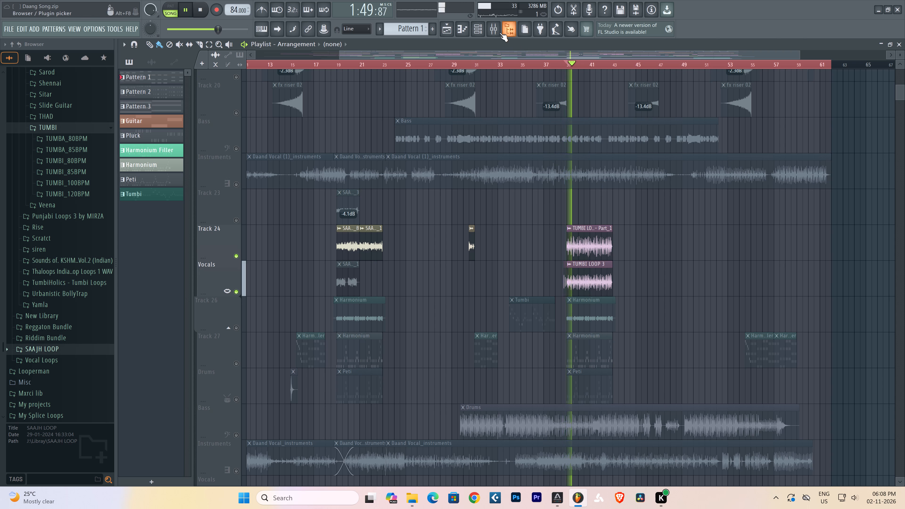
click(496, 31)
click(507, 174)
key(space)
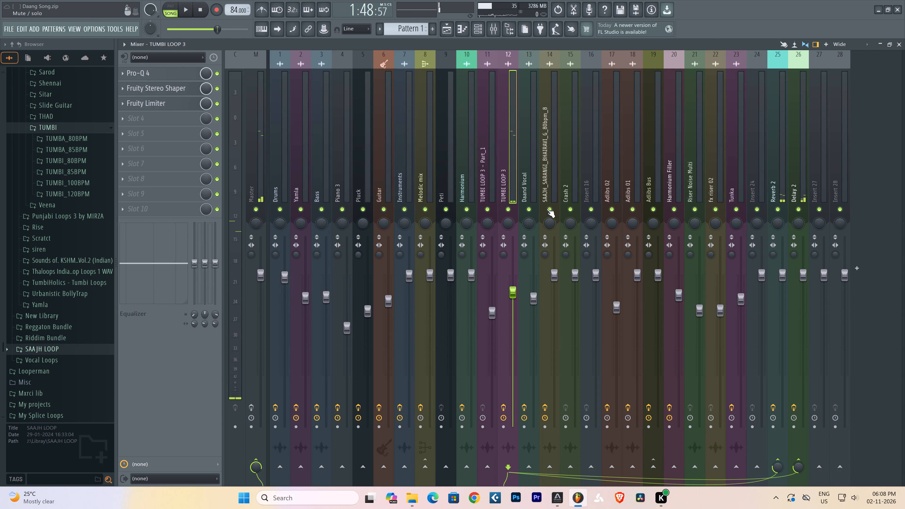
key(space)
click(896, 45)
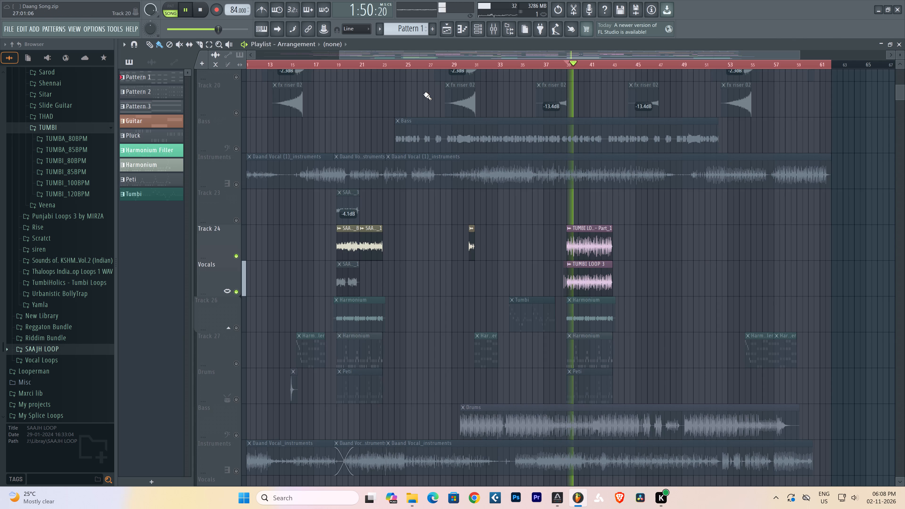
Audition the Track 24 sarangi clips around bars 19 and 30, and the TUMBI clips from bar 39.
click(346, 63)
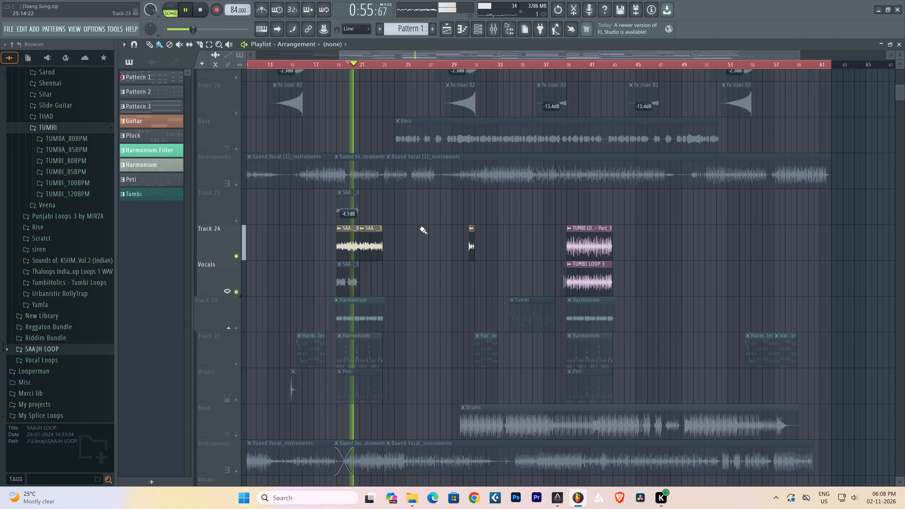
click(459, 65)
scroll(459, 65, up, 6)
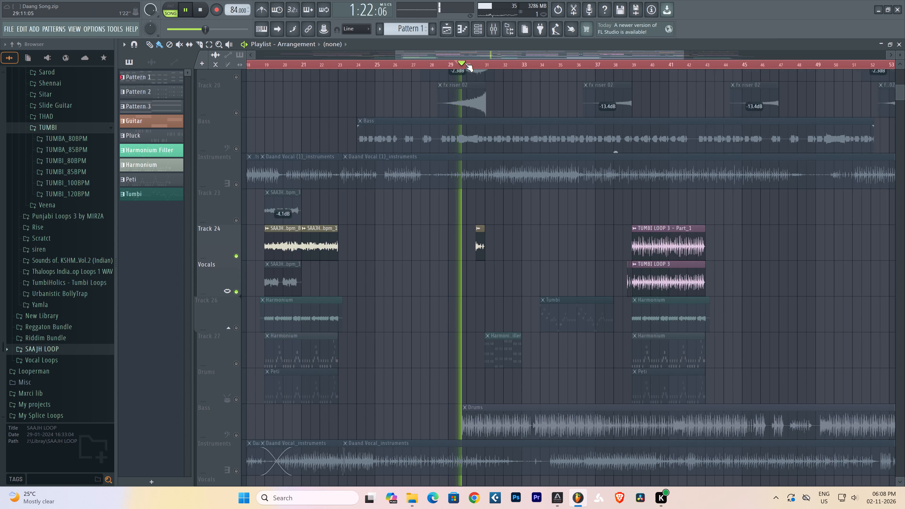
click(476, 62)
scroll(476, 63, up, 1)
scroll(476, 63, down, 1)
scroll(476, 63, up, 3)
scroll(476, 63, down, 2)
scroll(476, 63, up, 1)
scroll(476, 63, down, 2)
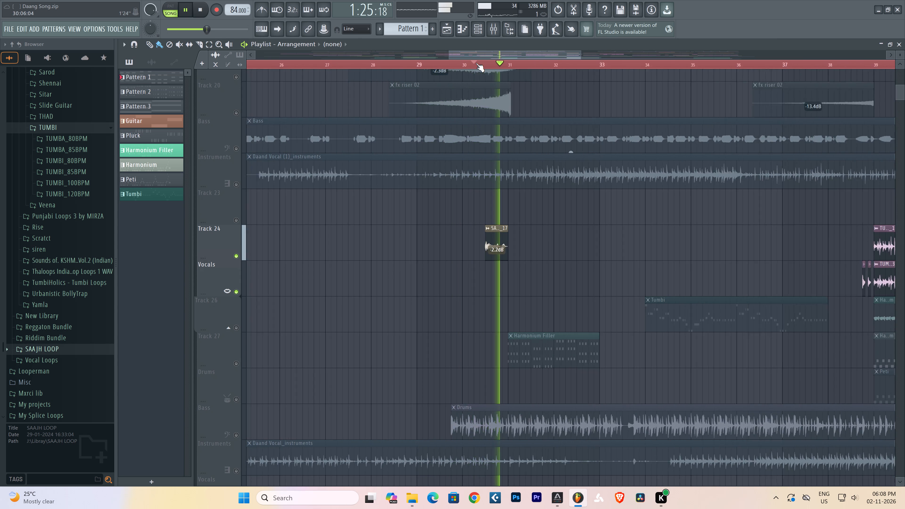
scroll(476, 63, down, 7)
scroll(475, 63, up, 1)
scroll(475, 63, down, 1)
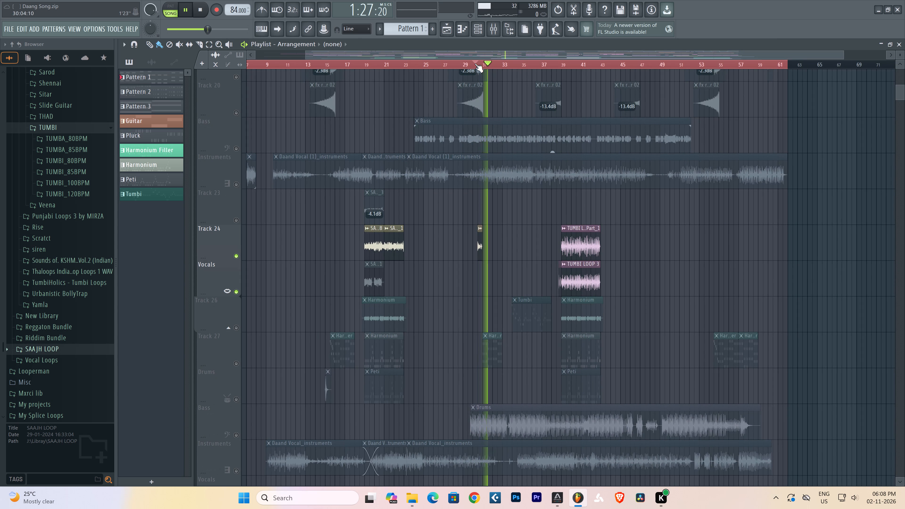
click(553, 61)
click(562, 63)
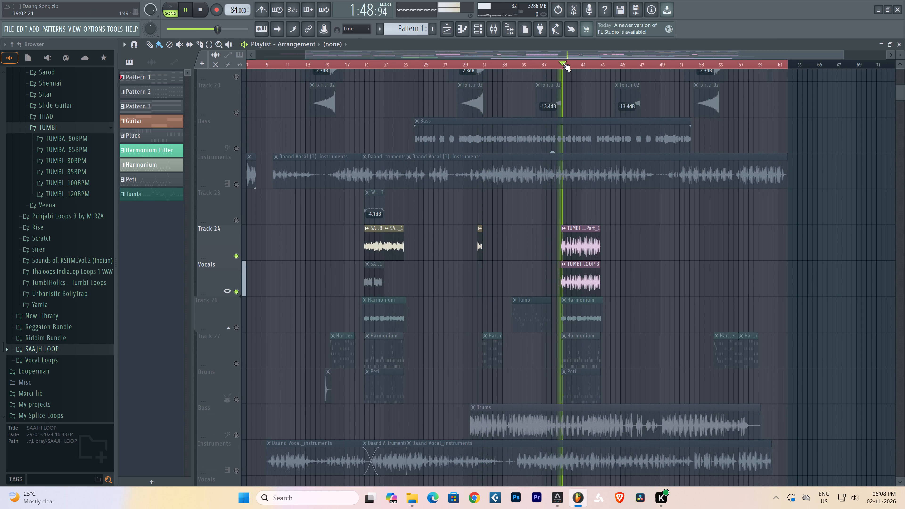
Delete the TUMBI LOOP 3 - Part_1 clip from Track 24 and stop playback.
scroll(562, 63, up, 2)
right_drag(593, 236, 593, 239)
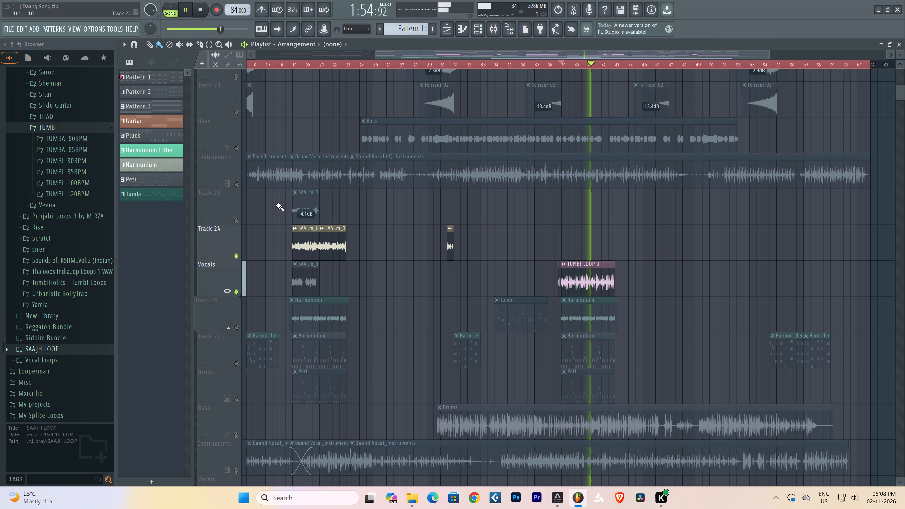
scroll(428, 66, down, 3)
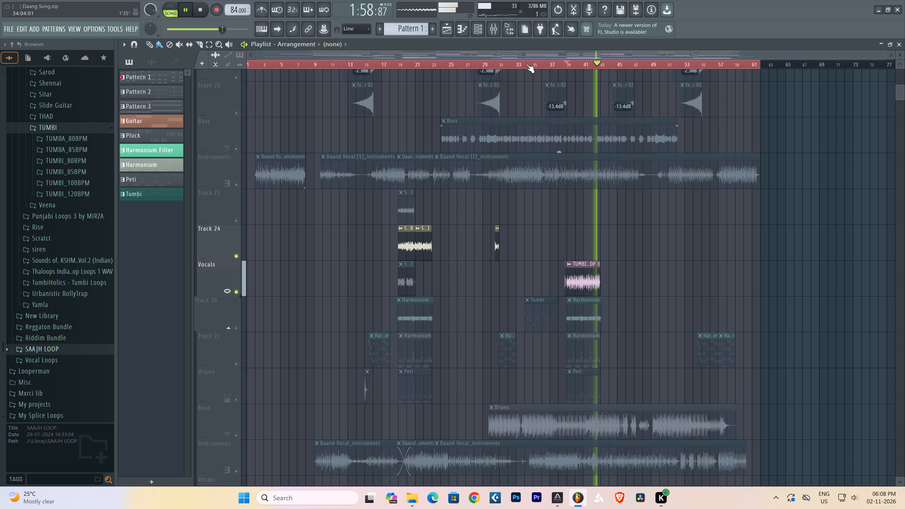
ctrl+scroll(526, 64, down, 1)
scroll(591, 152, down, 3)
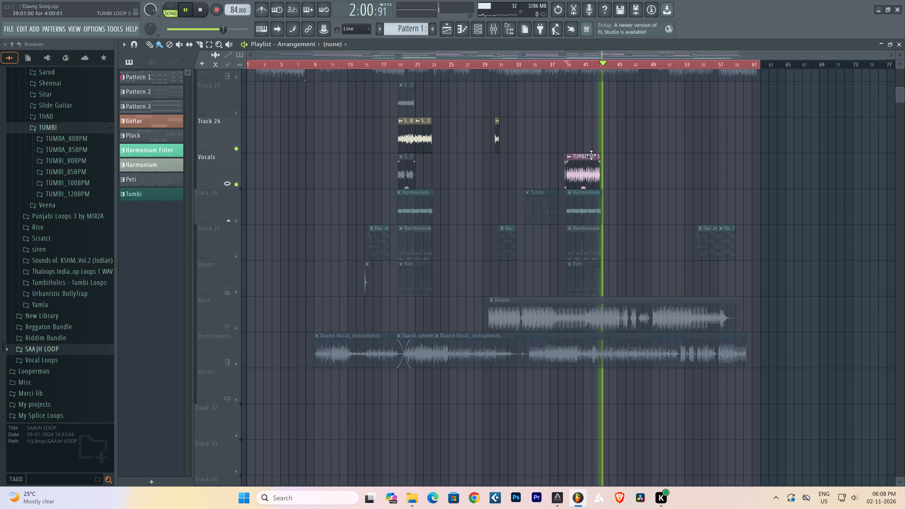
scroll(525, 209, up, 3)
key(space)
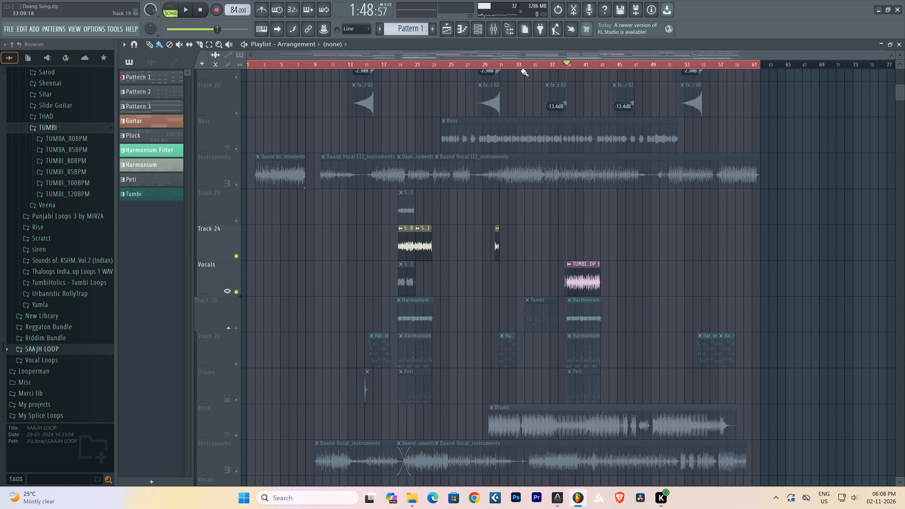
Set the playlist time selection to the first 32 bars, covering all the sarangi clips, and deselect the clips.
ctrl+drag(518, 65, 0, 78)
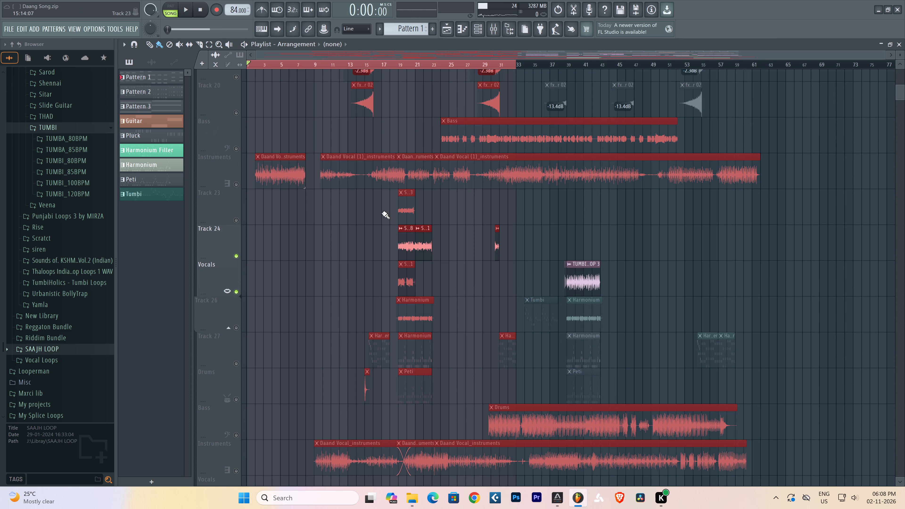
right_click(524, 220)
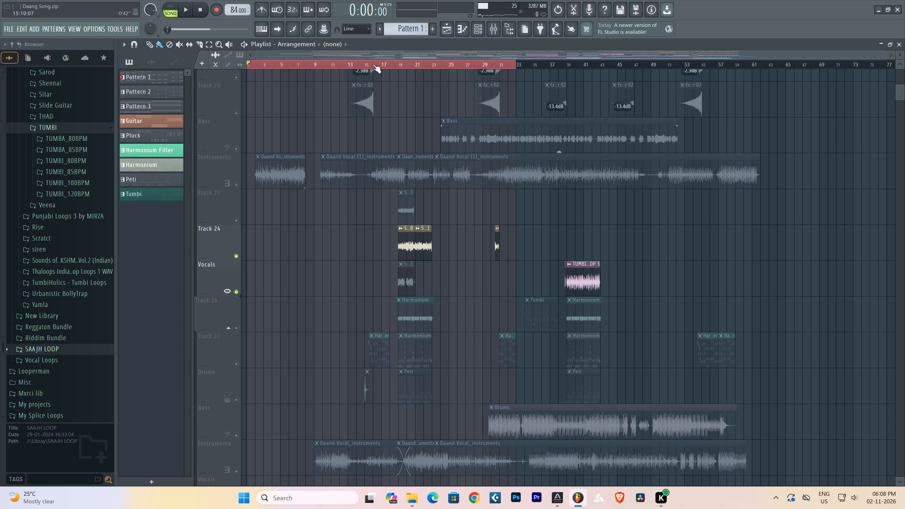
Mute the Vocals track and audition the sarangi clips alone from bar 19.
click(237, 290)
key(space)
key(space)
click(403, 63)
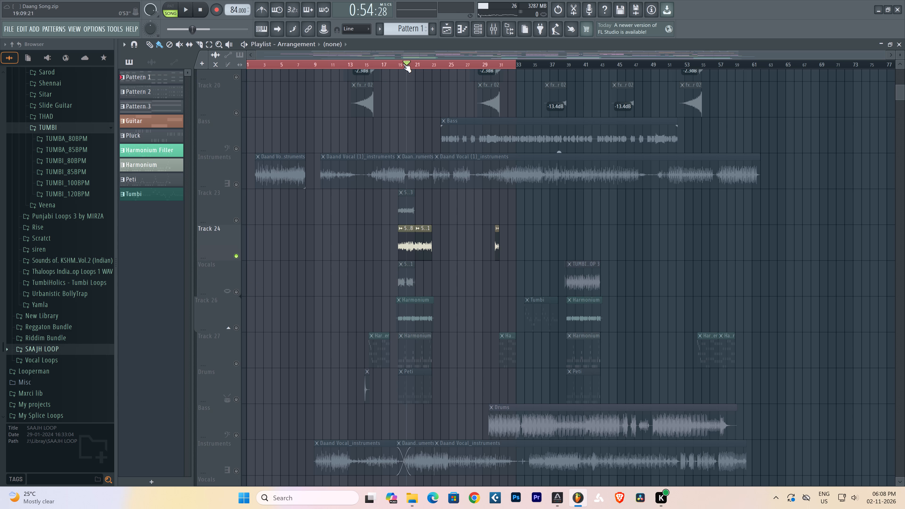
key(space)
key(space)
Render the time selection as a WAV file named Sarangi in the Daang Song Stems folder.
key(ctrl+r)
click(54, 20)
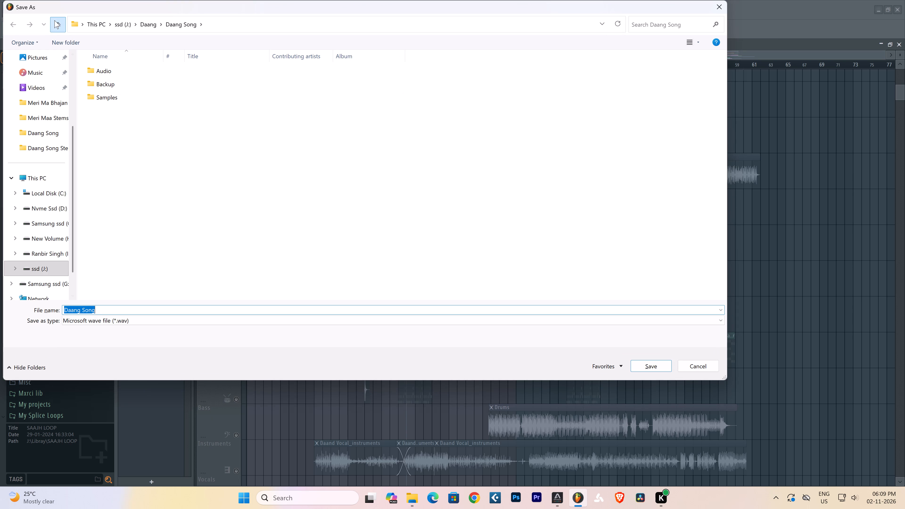
double_click(143, 124)
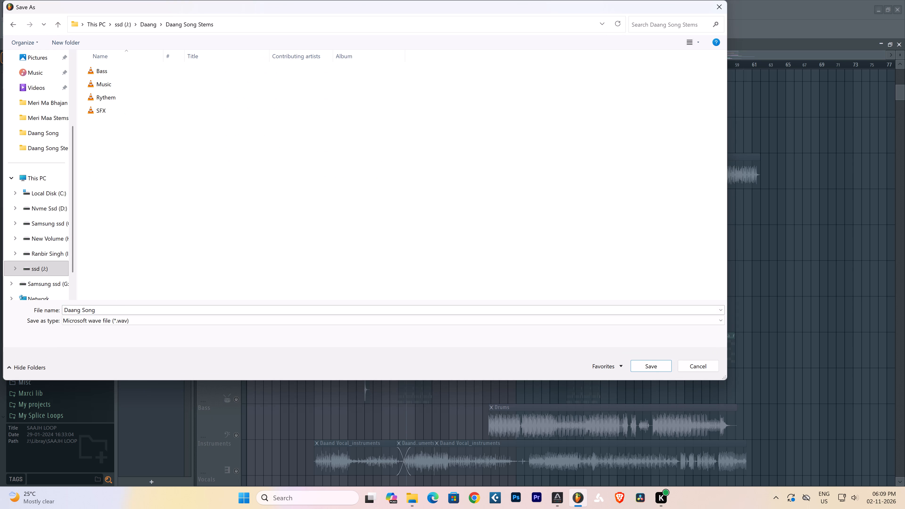
drag(112, 312, 16, 315)
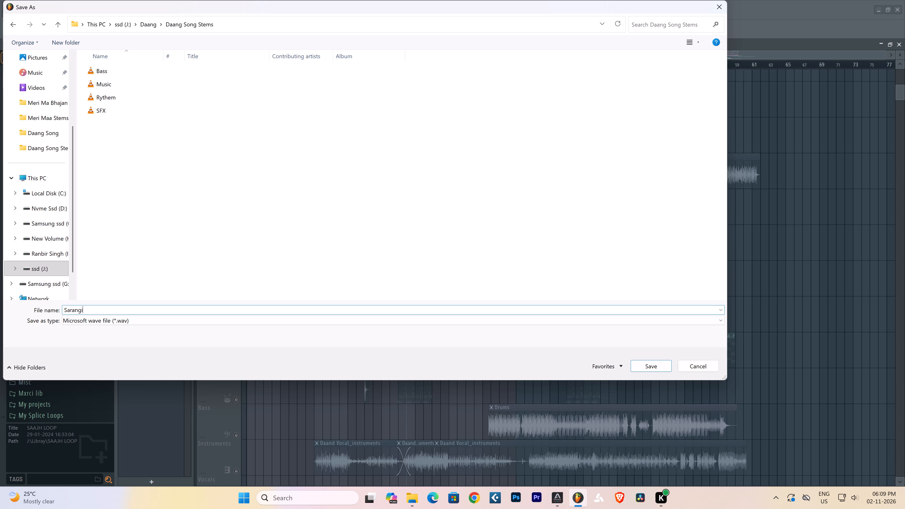
key(Return)
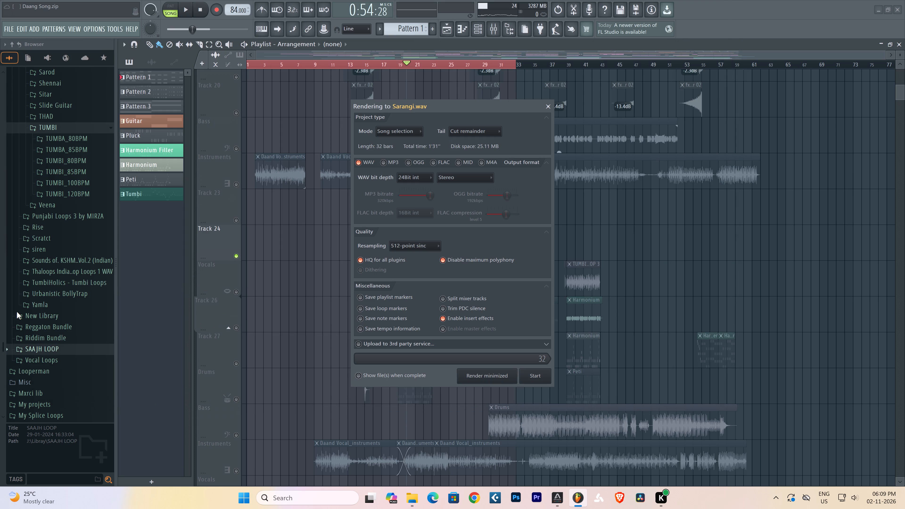
click(538, 374)
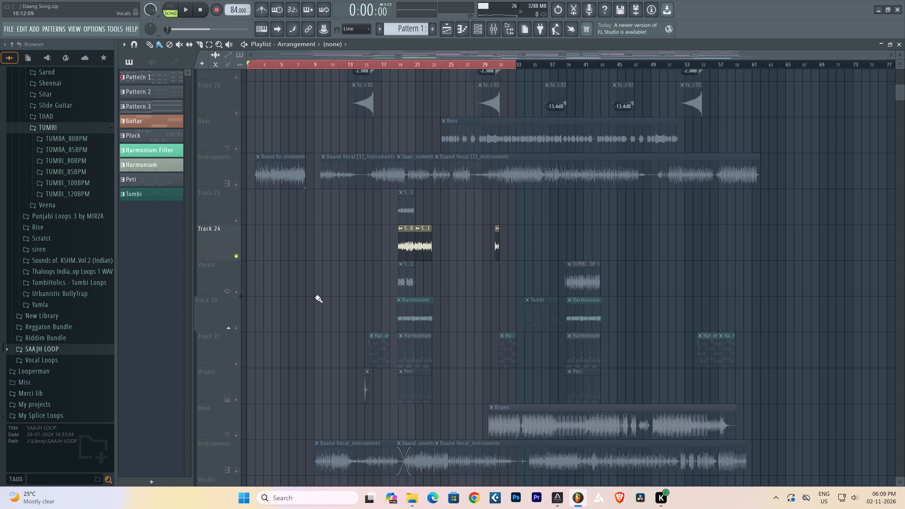
Solo the Vocals track with the TUMBI LOOP 3 clip and set the time selection to the first 42 bars.
right_click(234, 292)
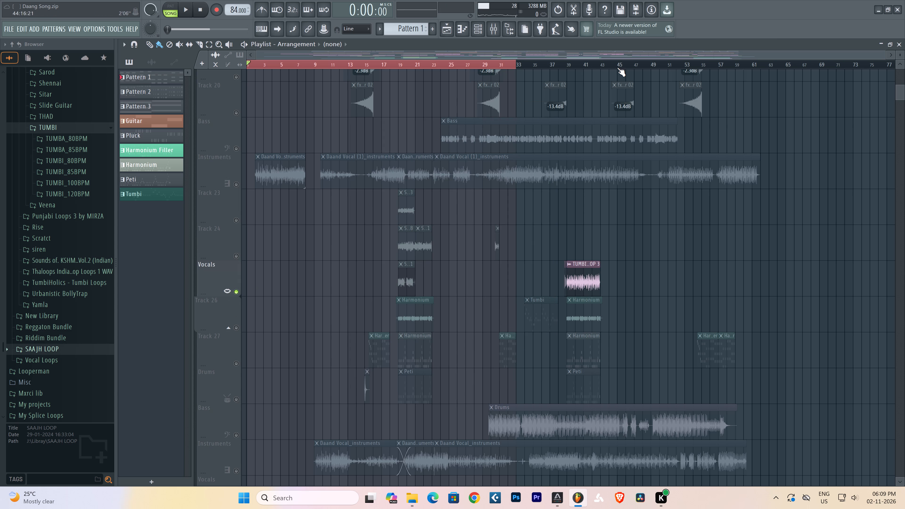
scroll(606, 65, up, 4)
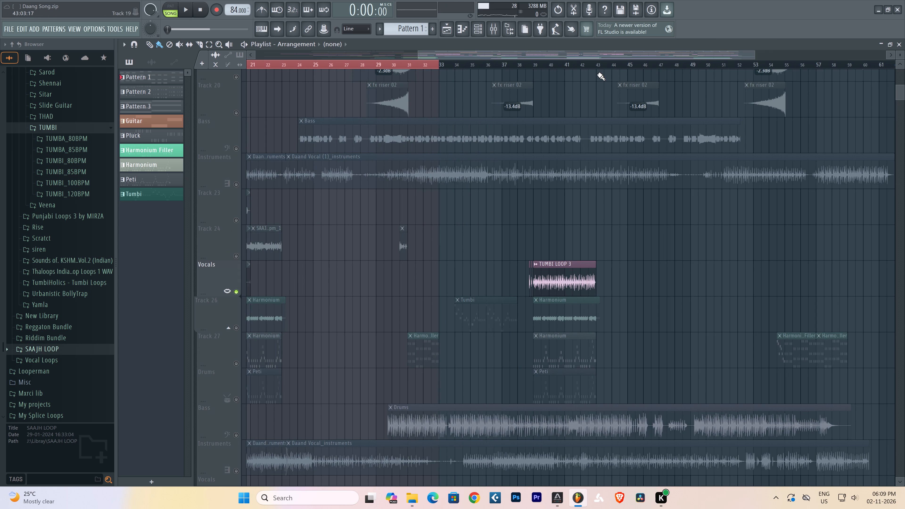
ctrl+drag(608, 66, 0, 89)
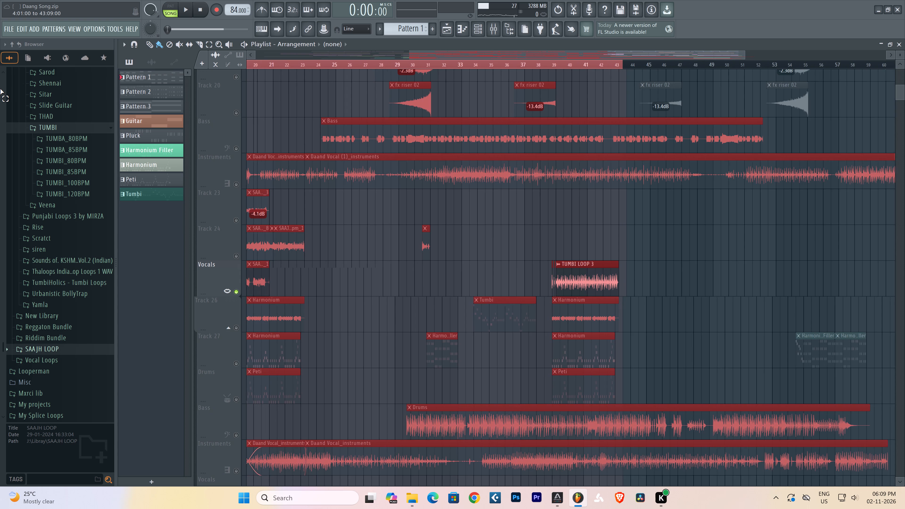
ctrl+drag(0, 89, 7, 90)
ctrl+scroll(310, 66, up, 1)
ctrl+scroll(310, 66, down, 6)
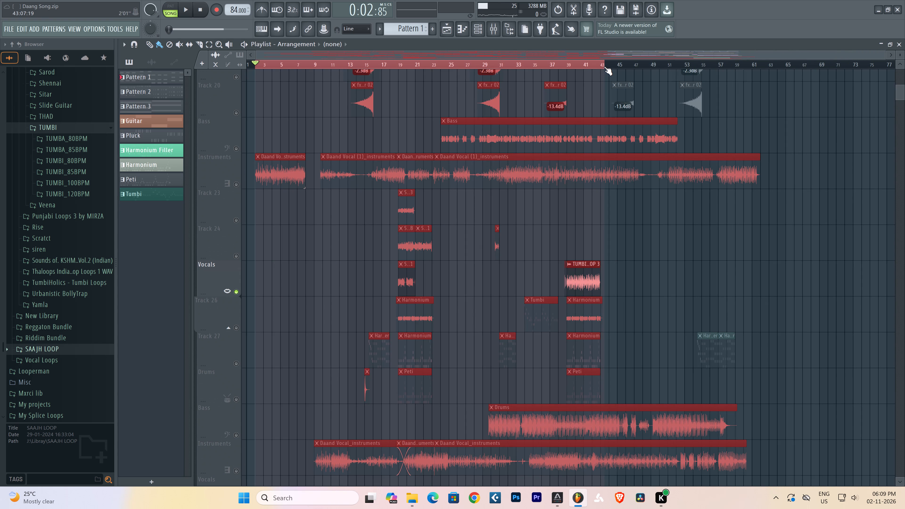
ctrl+drag(604, 66, 68, 82)
key(space)
right_drag(544, 237, 544, 233)
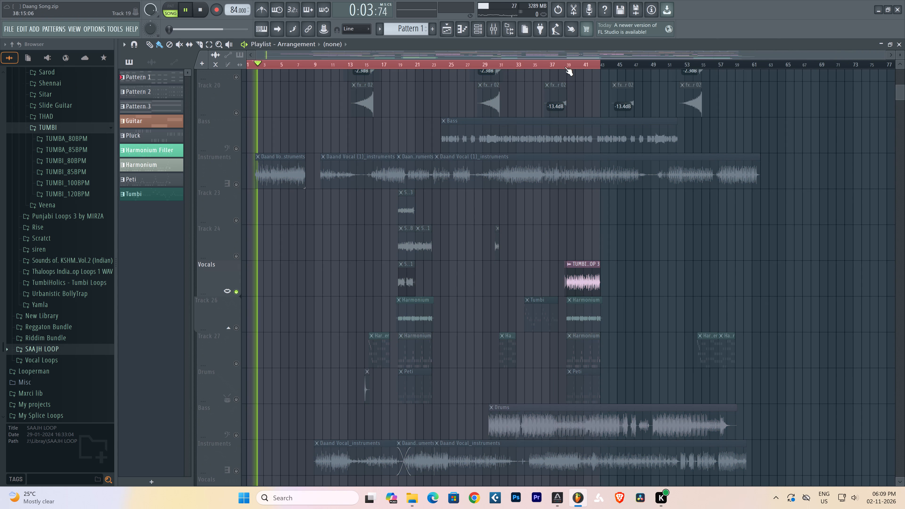
Audition the soloed TUMBI LOOP 3 clip from bar 39.
click(556, 64)
click(562, 64)
click(564, 63)
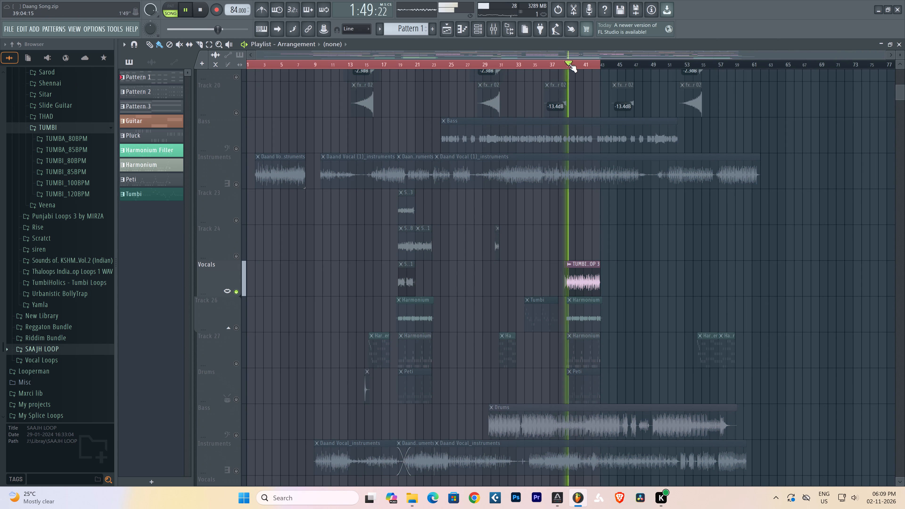
key(space)
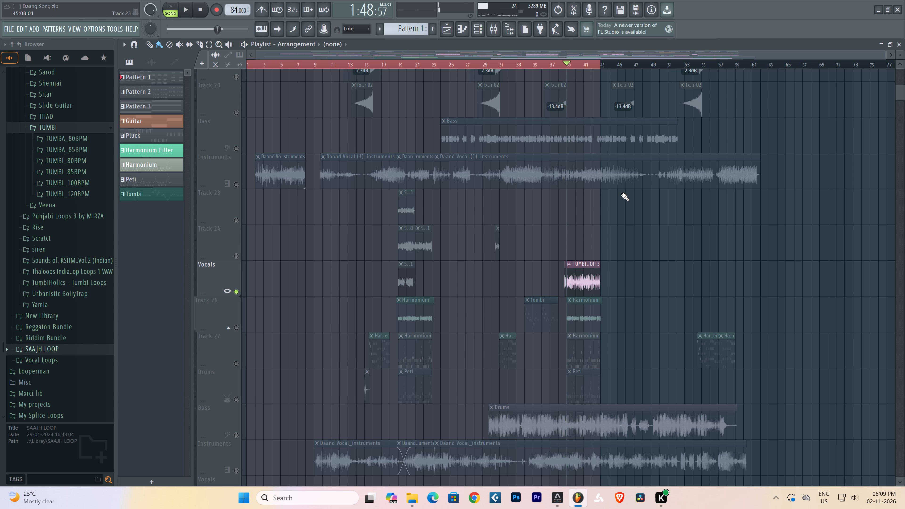
Render the time selection as a WAV file named Tumbi in the Daang Song Stems folder.
key(ctrl+r)
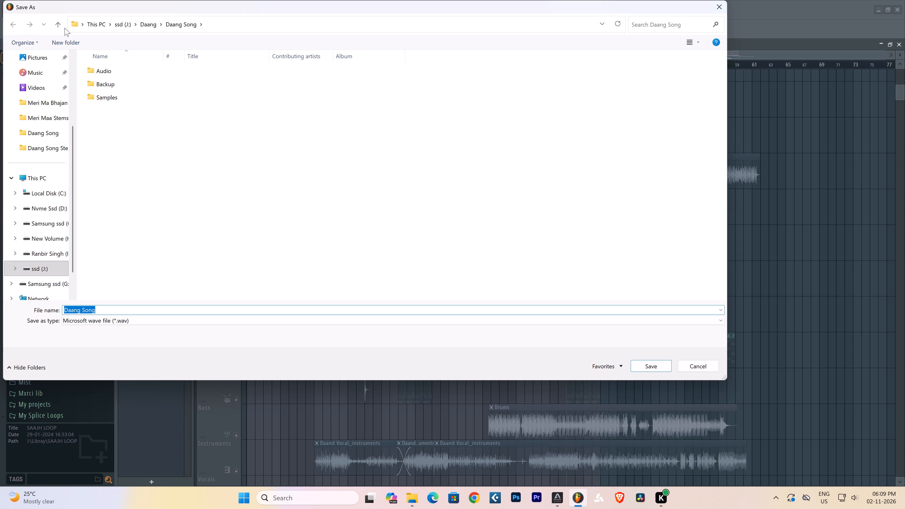
click(57, 23)
double_click(141, 121)
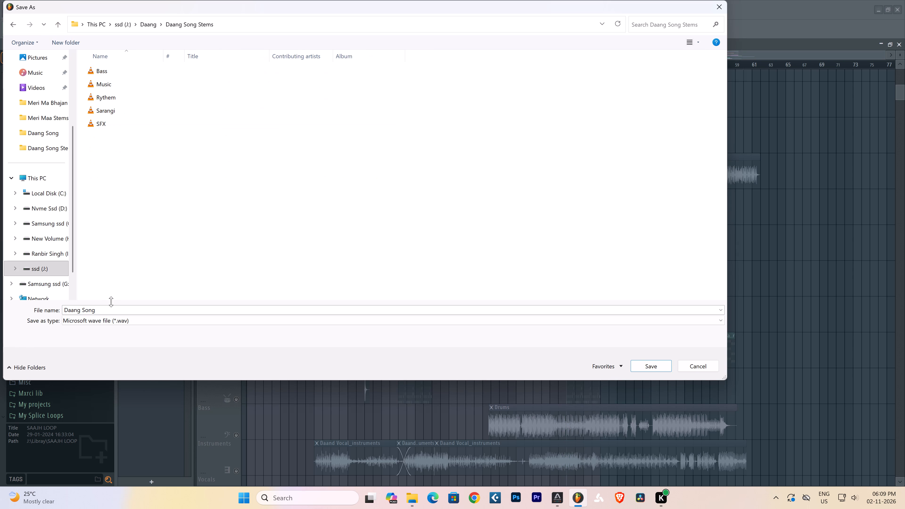
drag(113, 307, 41, 312)
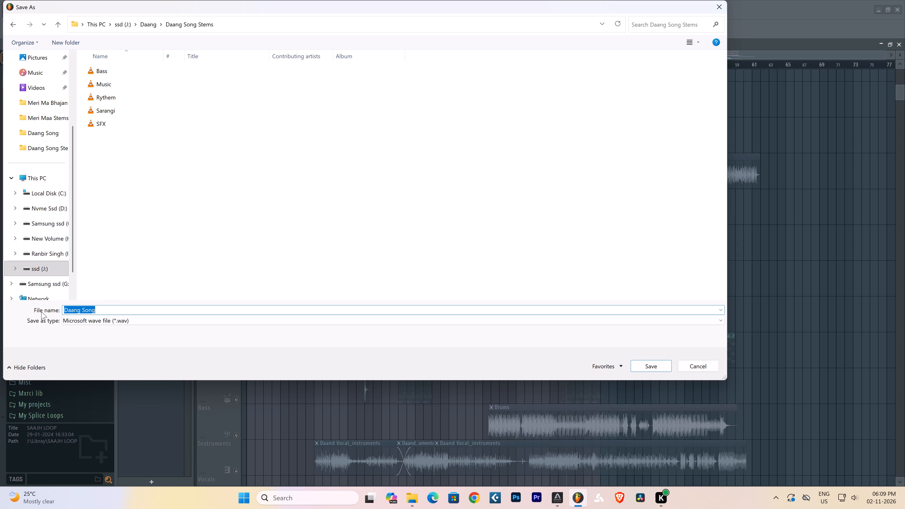
text(umbi\)
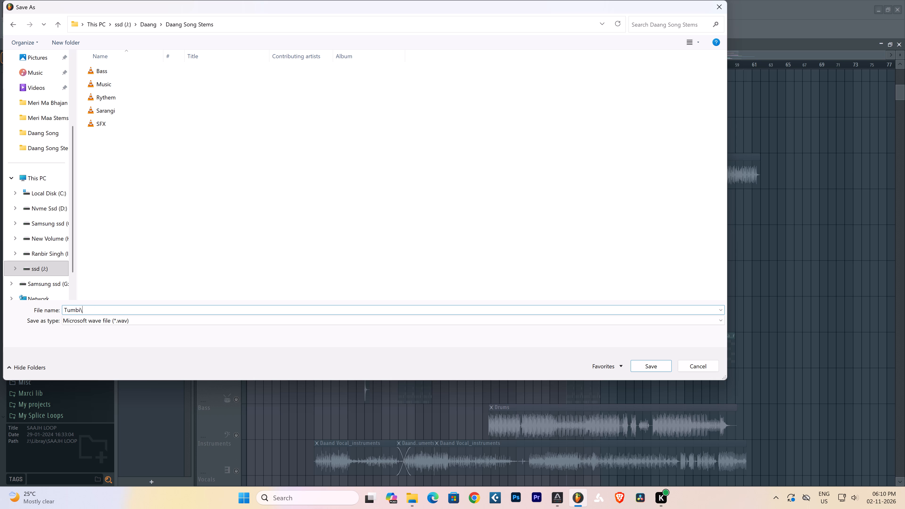
key(BackSpace)
key(Return)
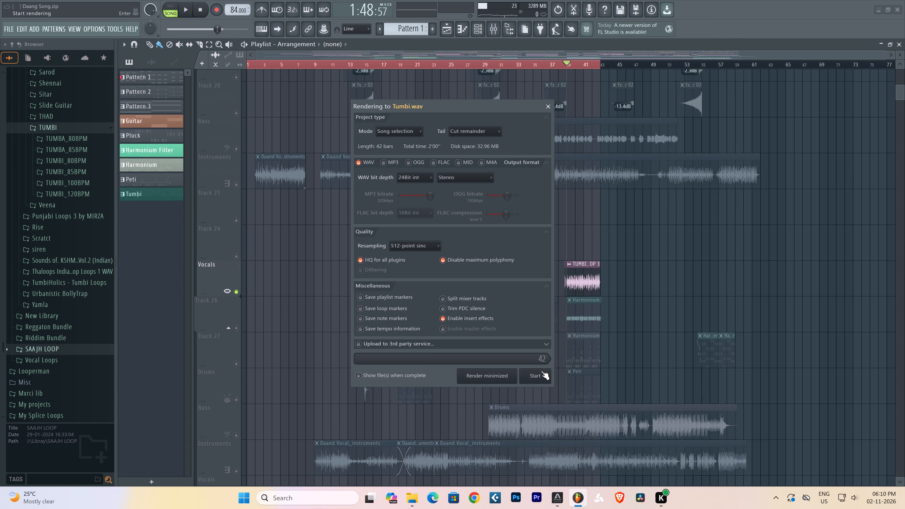
click(540, 373)
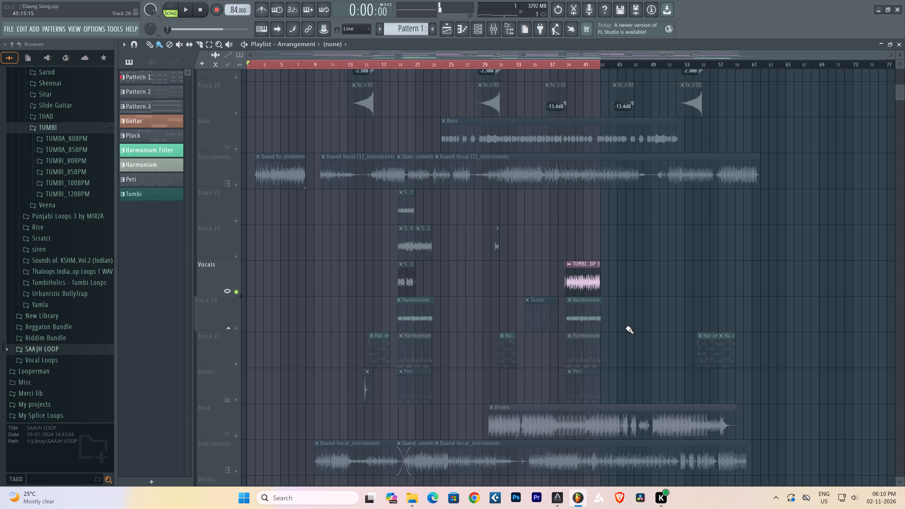
Extend the time selection to the first 44 bars, from the song's start past the end of the TUMBI LOOP 3 clip.
scroll(599, 67, up, 7)
scroll(599, 67, down, 1)
scroll(599, 67, up, 5)
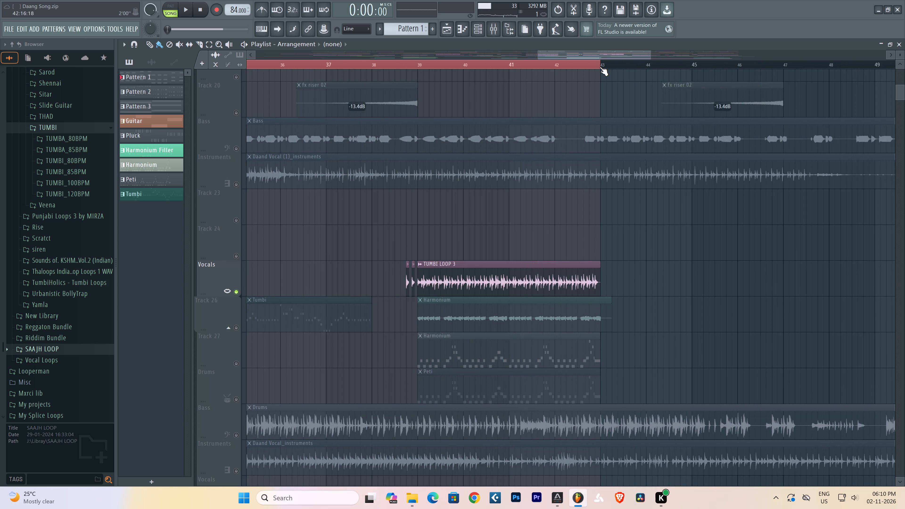
scroll(600, 67, up, 8)
scroll(601, 66, down, 2)
scroll(601, 66, up, 1)
scroll(601, 66, down, 3)
scroll(601, 66, up, 1)
scroll(601, 66, down, 2)
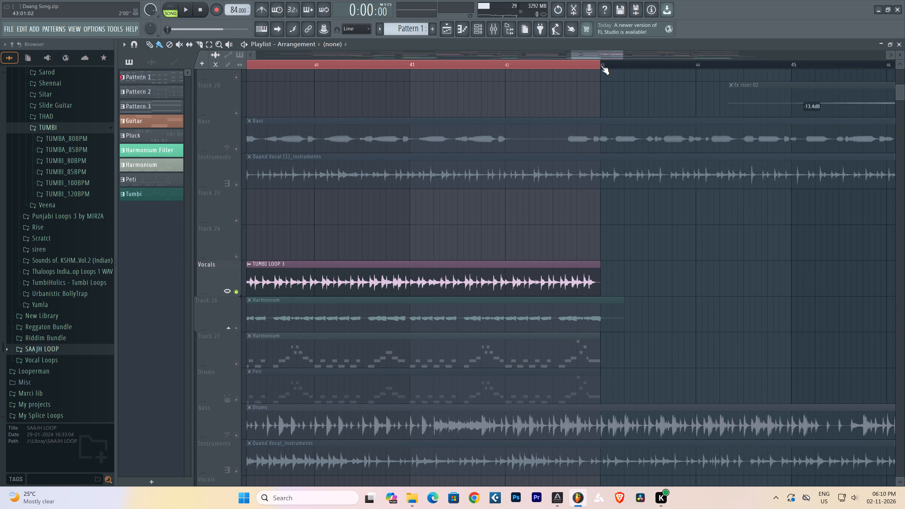
scroll(601, 66, down, 6)
scroll(601, 66, up, 1)
scroll(601, 66, down, 3)
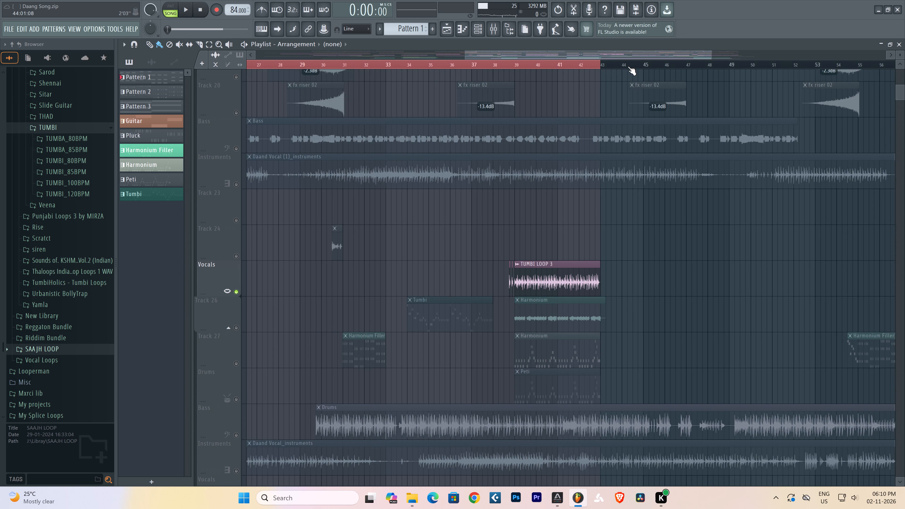
ctrl+scroll(643, 64, down, 2)
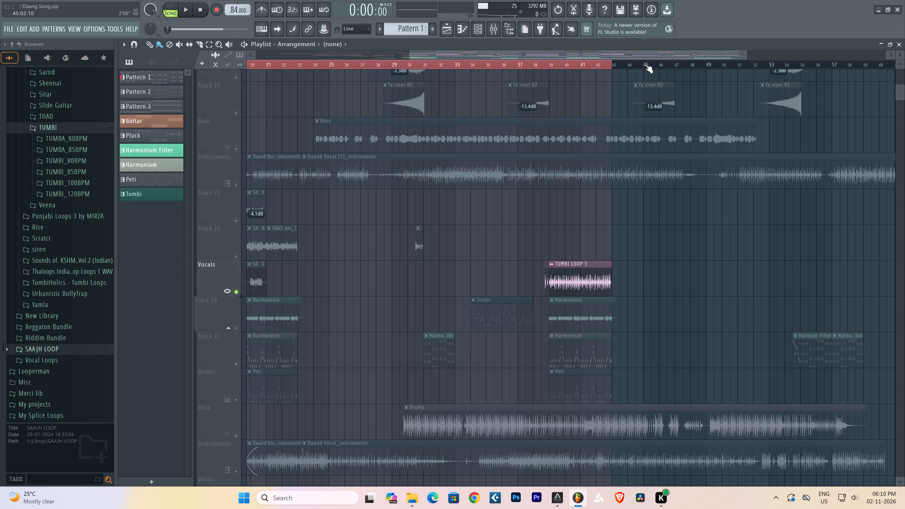
ctrl+scroll(645, 64, down, 3)
ctrl+drag(644, 64, 271, 72)
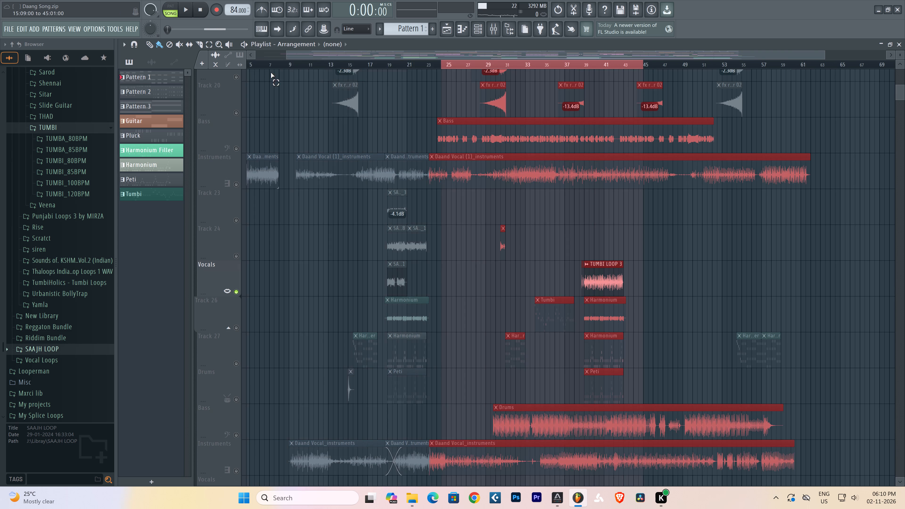
ctrl+drag(271, 72, 0, 72)
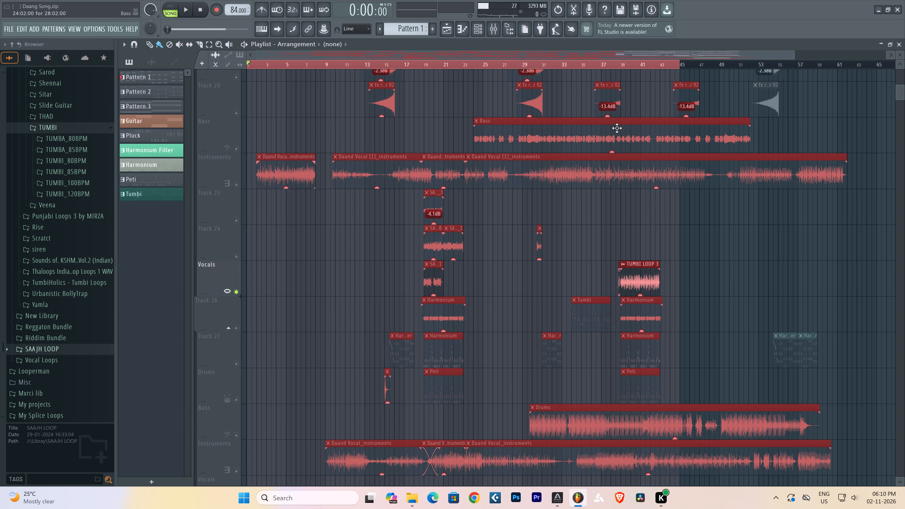
Render the time selection as a WAV file over the existing Tumbi file in the Daang Song Stems folder.
key(ctrl+r)
click(58, 26)
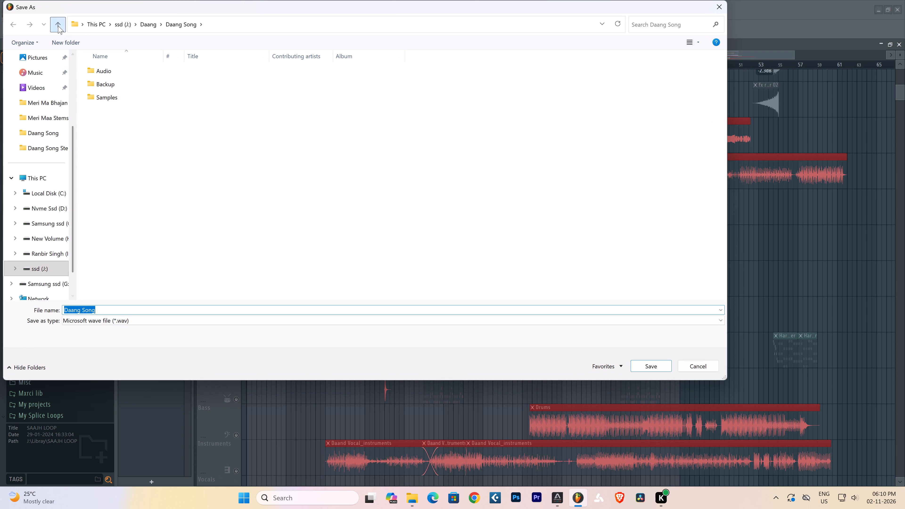
double_click(122, 120)
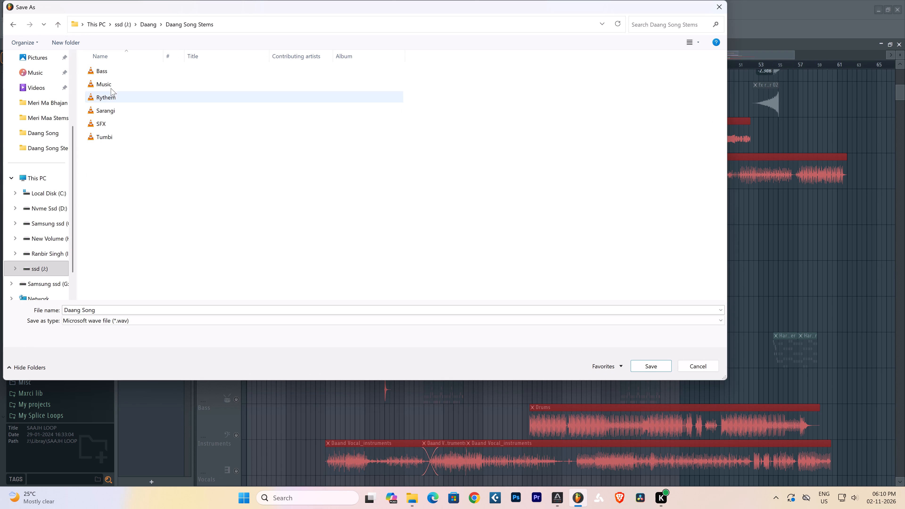
click(105, 134)
click(654, 363)
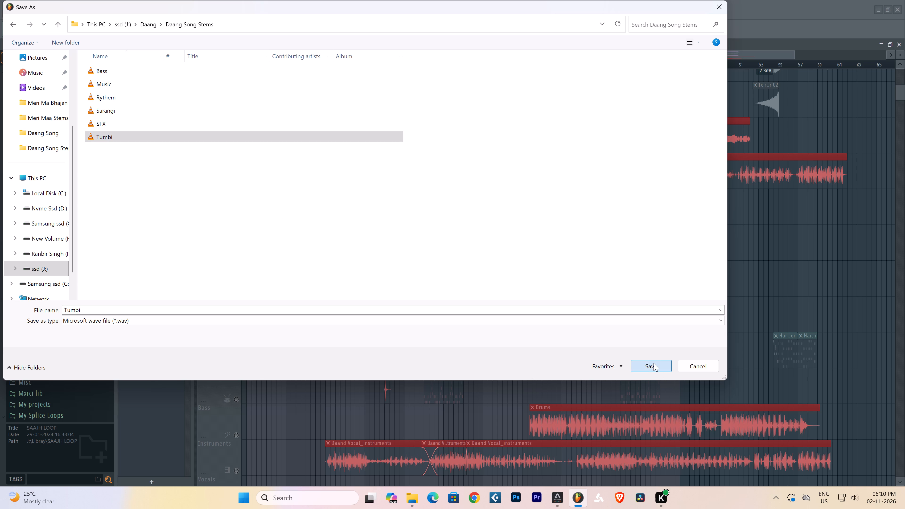
click(471, 252)
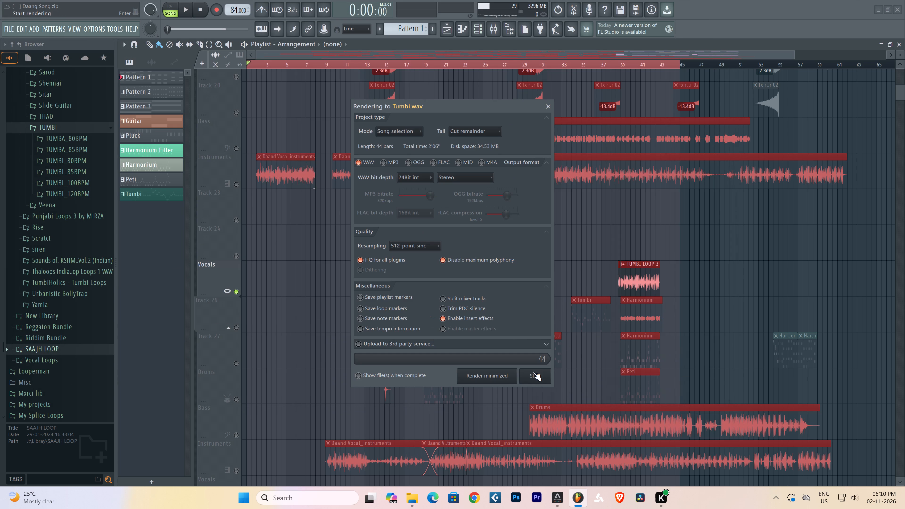
click(533, 374)
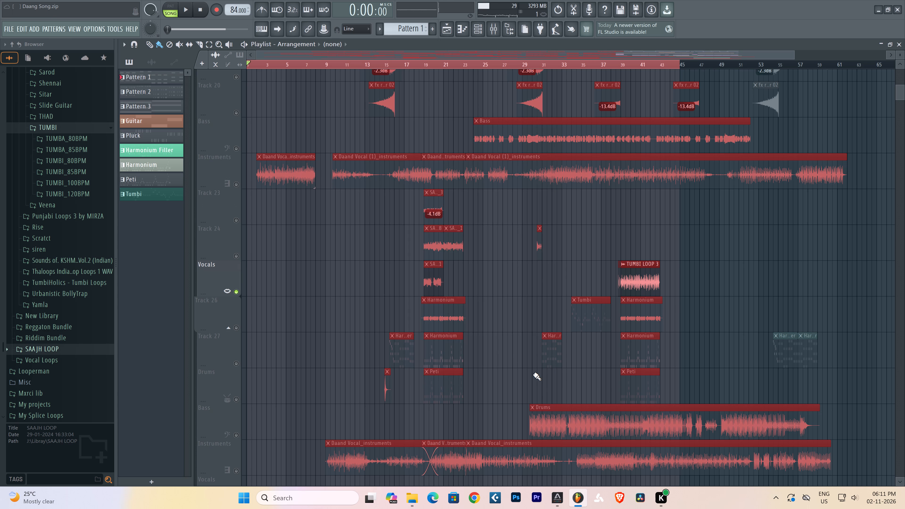
Clear the clip selection and turn off the solo so all the playlist tracks are active again.
right_click(533, 279)
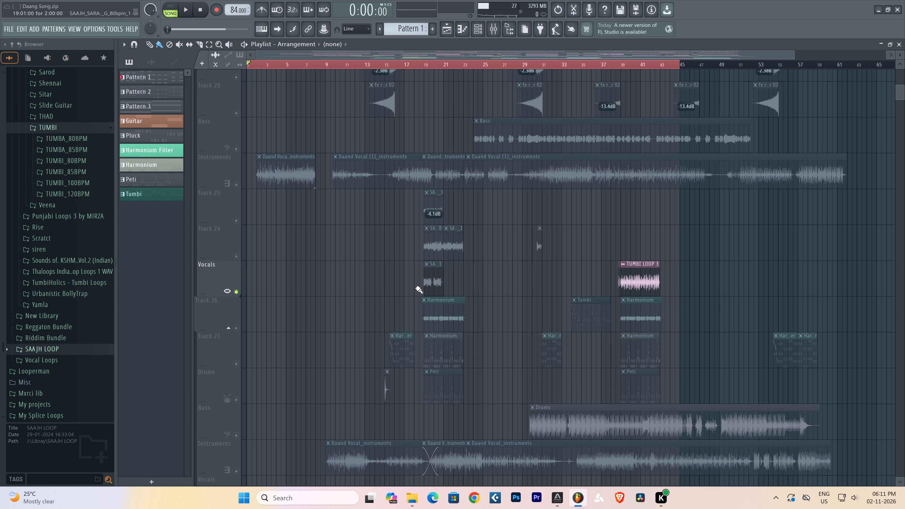
right_click(238, 325)
right_click(238, 326)
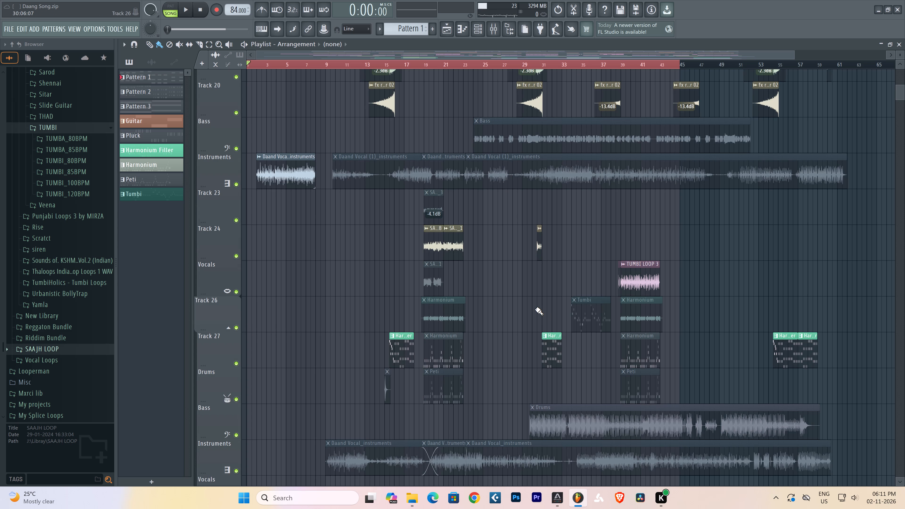
Look through the arrangement's tracks for active parts that still need their own stem.
scroll(535, 309, up, 6)
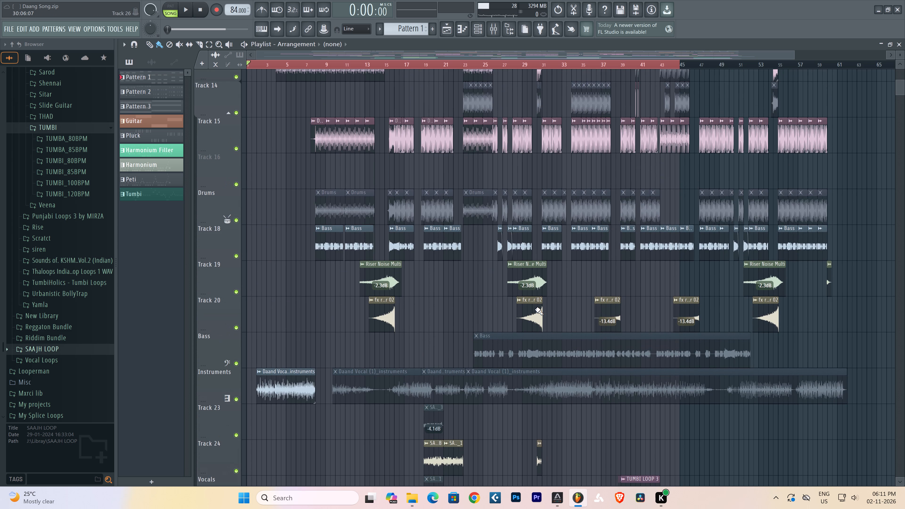
scroll(535, 309, up, 7)
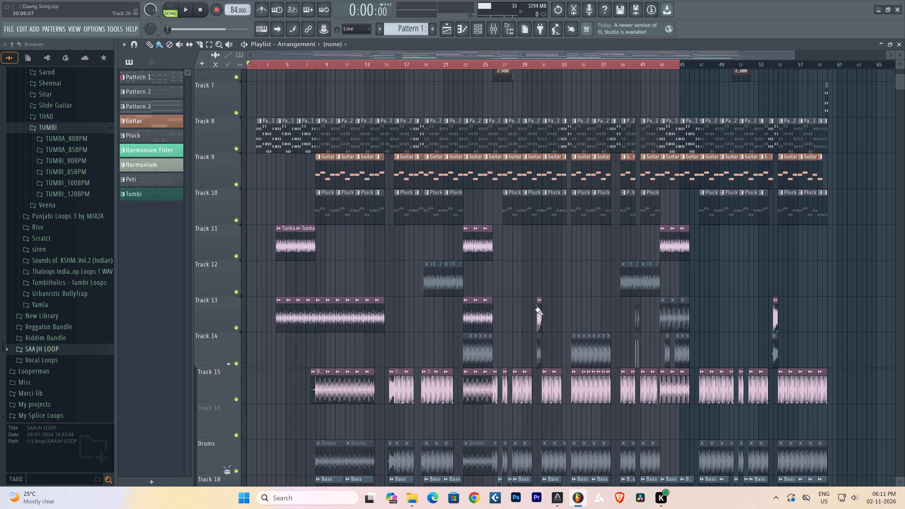
scroll(535, 309, up, 4)
key(ctrl+a)
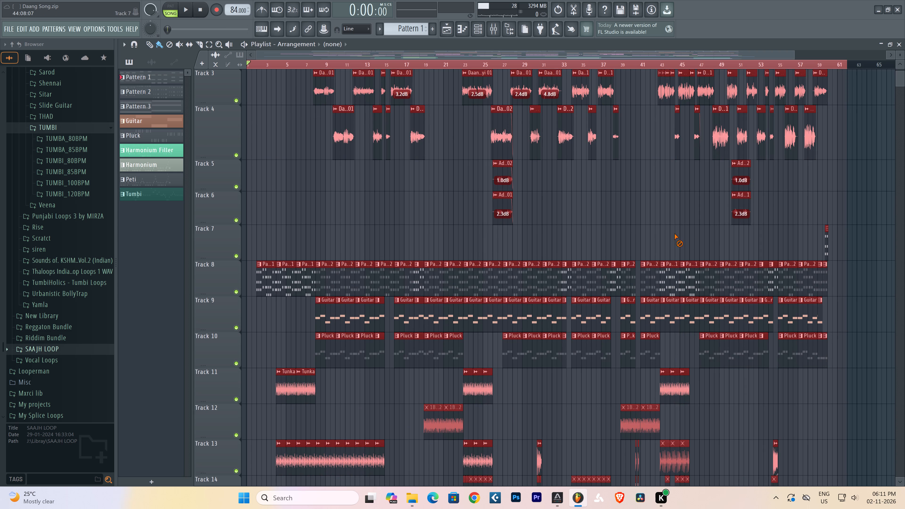
right_click(674, 234)
scroll(779, 265, down, 14)
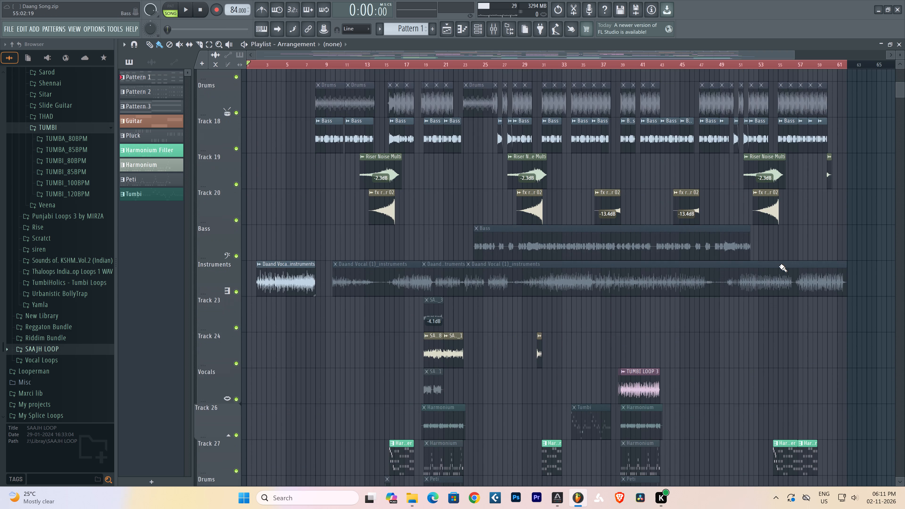
scroll(779, 266, down, 2)
scroll(771, 309, down, 1)
scroll(768, 312, up, 3)
Set the time selection to the first 8 bars, covering the opening Daand Vocal [1]_instruments clip.
ctrl+scroll(248, 67, up, 10)
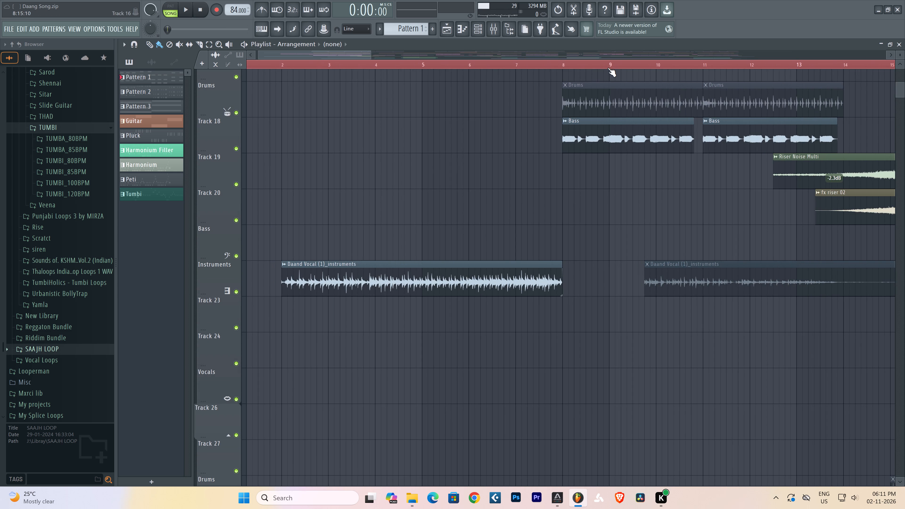
ctrl+drag(609, 64, 65, 64)
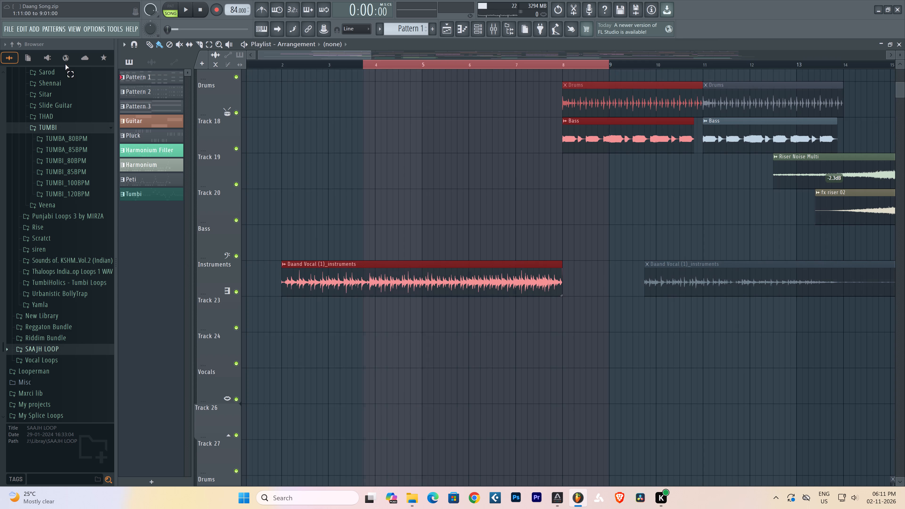
ctrl+drag(65, 64, 0, 64)
Solo the Instruments track holding the opening Daand Vocal [1]_instruments clip and audition it from bar 2.
key(space)
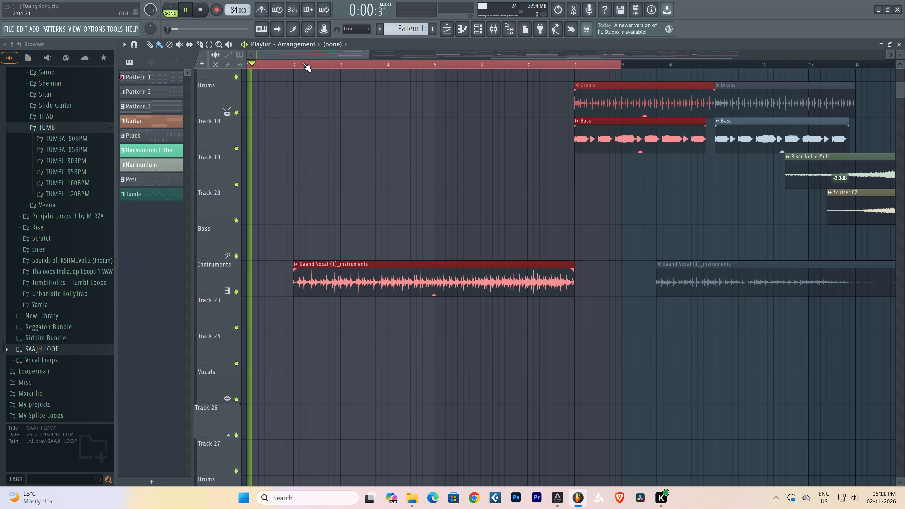
click(293, 61)
right_click(347, 153)
right_click(236, 294)
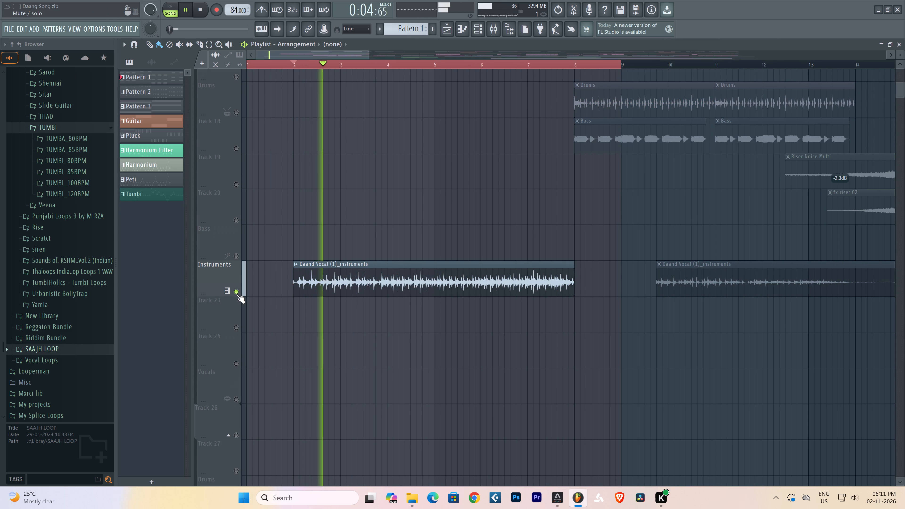
right_click(470, 319)
scroll(486, 331, up, 2)
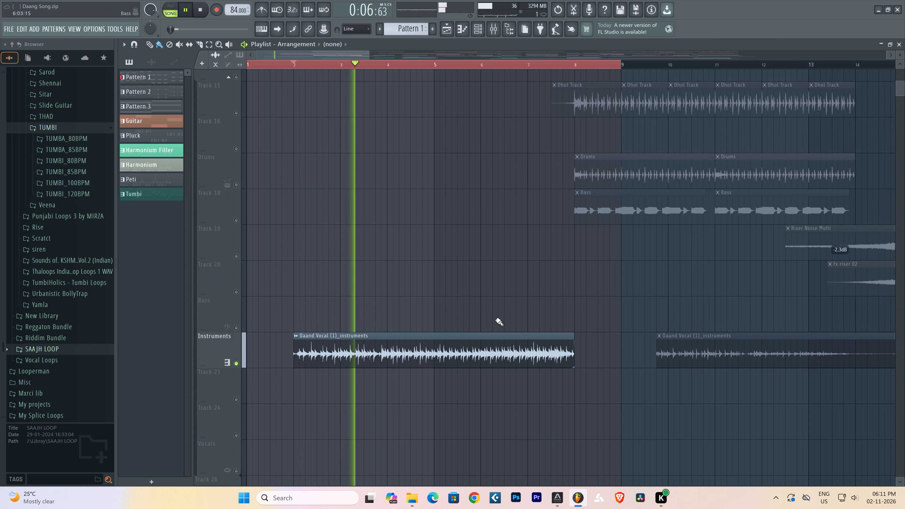
scroll(502, 311, down, 3)
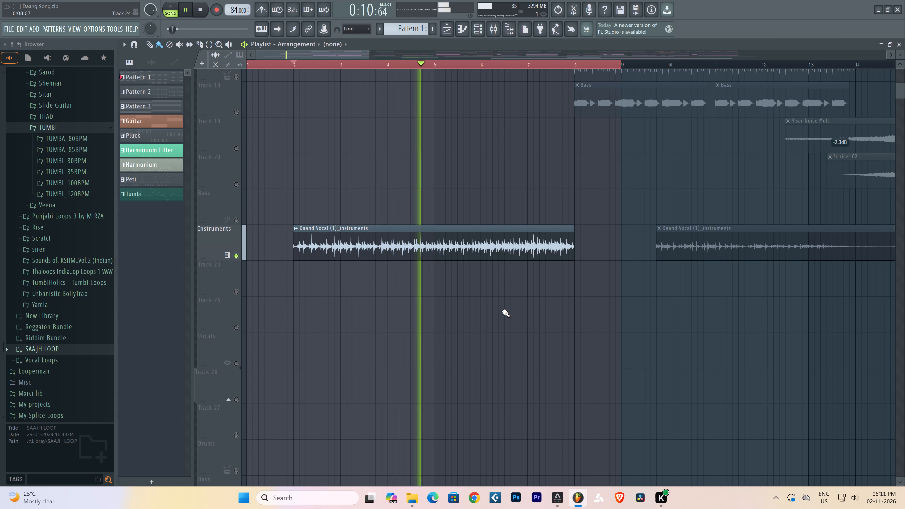
key(space)
Render the time selection as a WAV file named Mandolin in the Daang Song Stems folder.
key(ctrl+r)
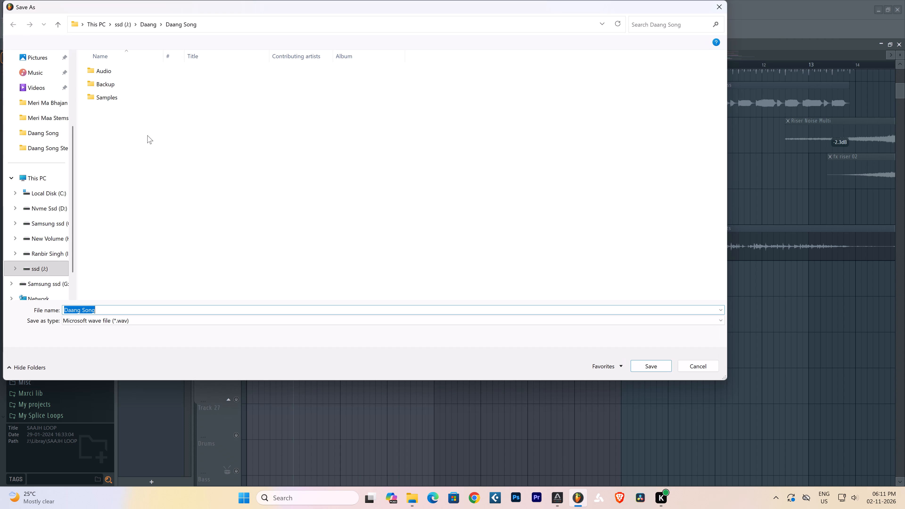
click(56, 26)
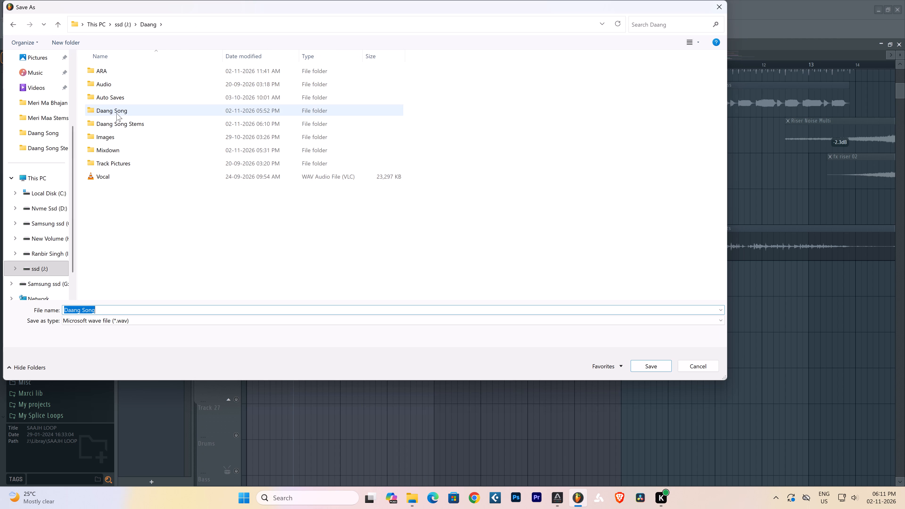
double_click(120, 121)
drag(122, 311, 99, 308)
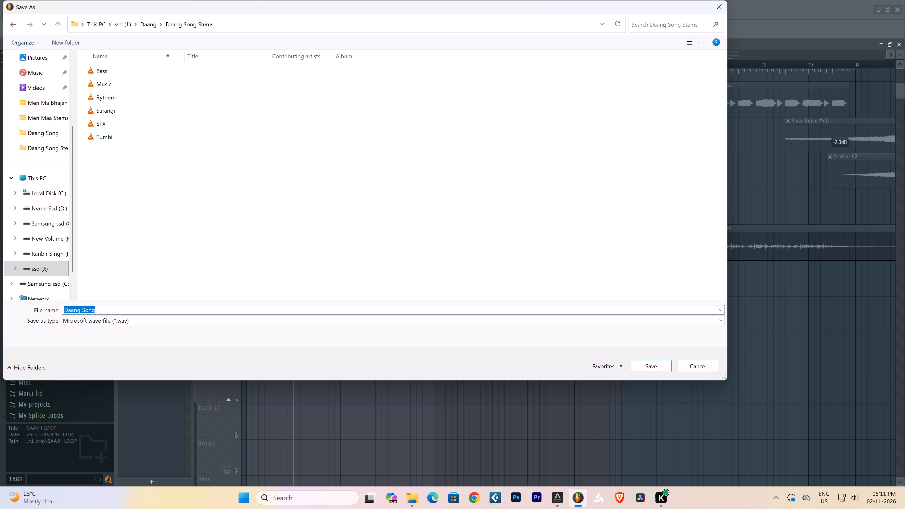
drag(99, 308, 18, 307)
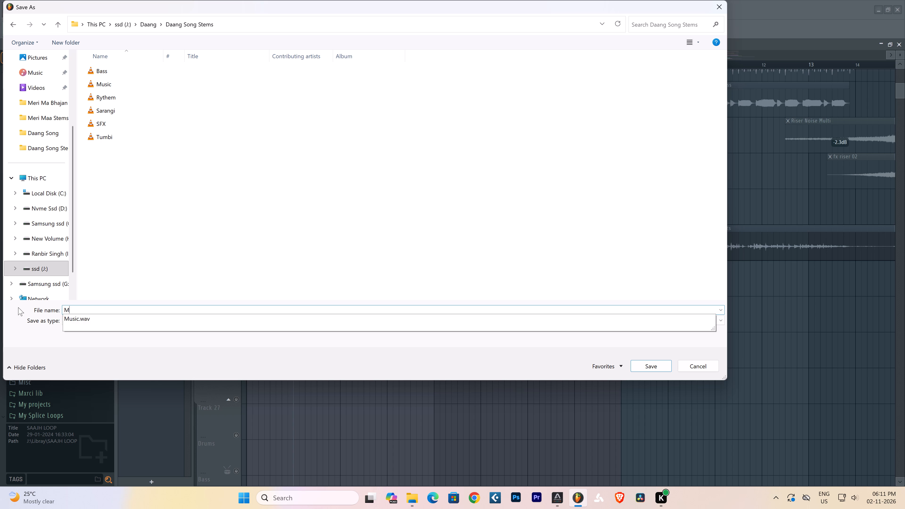
text(oli)
key(n)
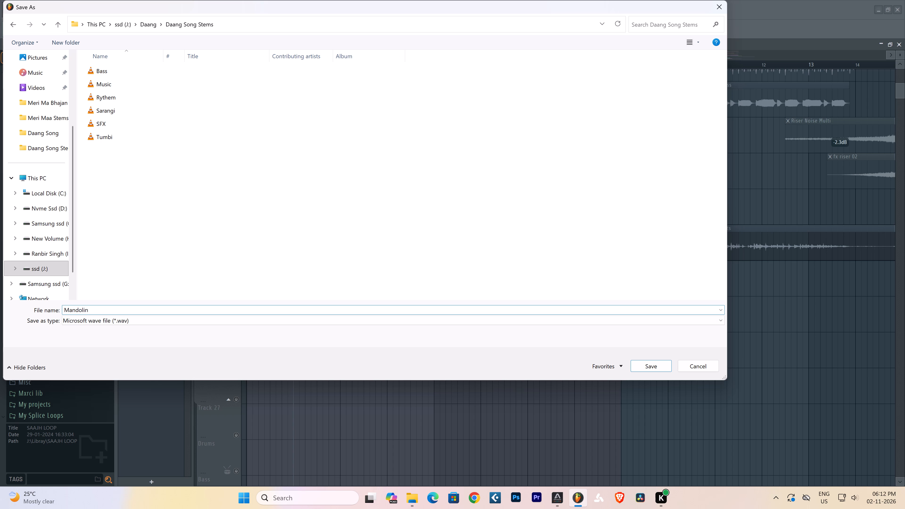
key(Left)
key(Left)
key(Left)
key(Left)
key(Left)
key(Left)
key(Left)
key(Left)
key(Return)
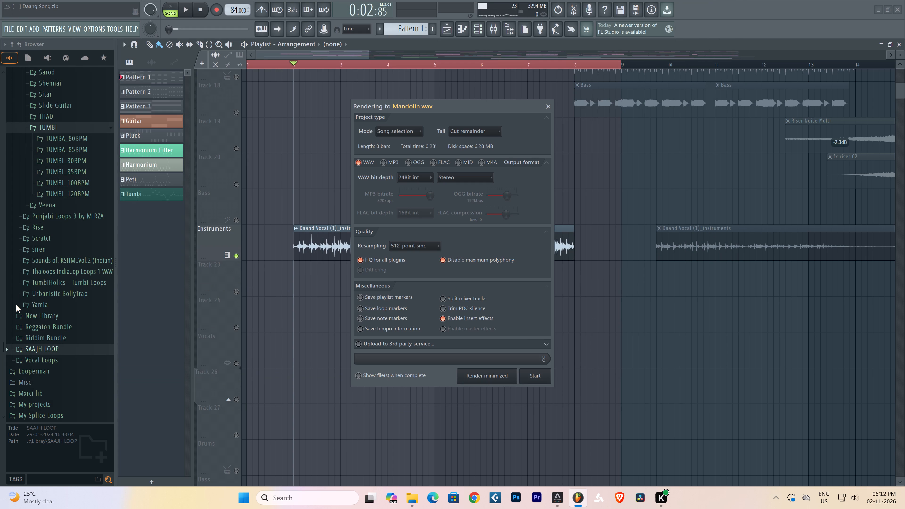
key(Return)
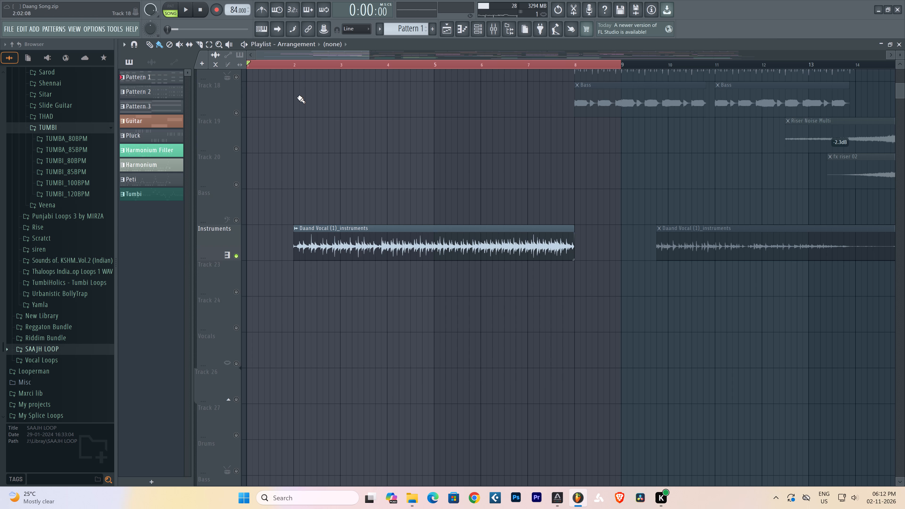
Select all the playlist clips to extend the time selection over the whole song, and clear the clip selection.
key(ctrl+a)
scroll(355, 171, up, 5)
scroll(379, 228, down, 1)
scroll(379, 229, up, 10)
scroll(378, 229, down, 1)
scroll(378, 228, up, 9)
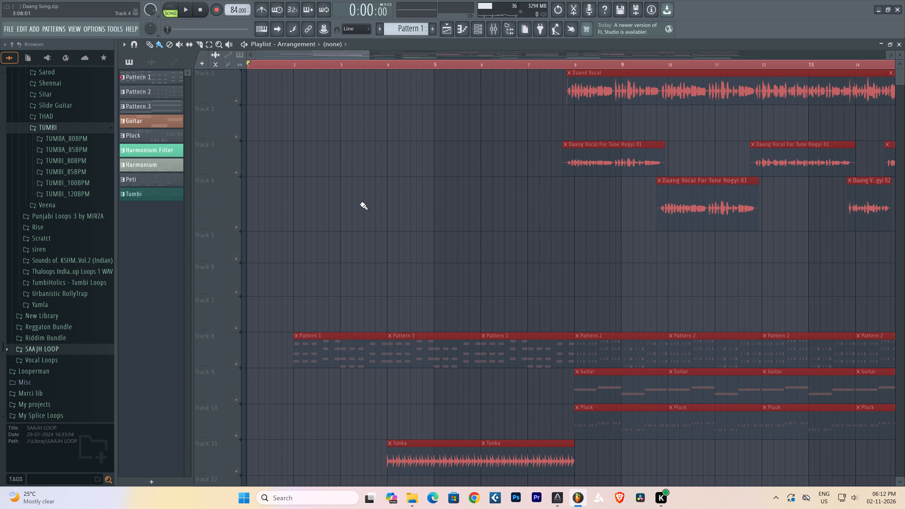
scroll(360, 203, up, 3)
scroll(313, 66, down, 7)
scroll(313, 66, up, 1)
scroll(313, 66, down, 3)
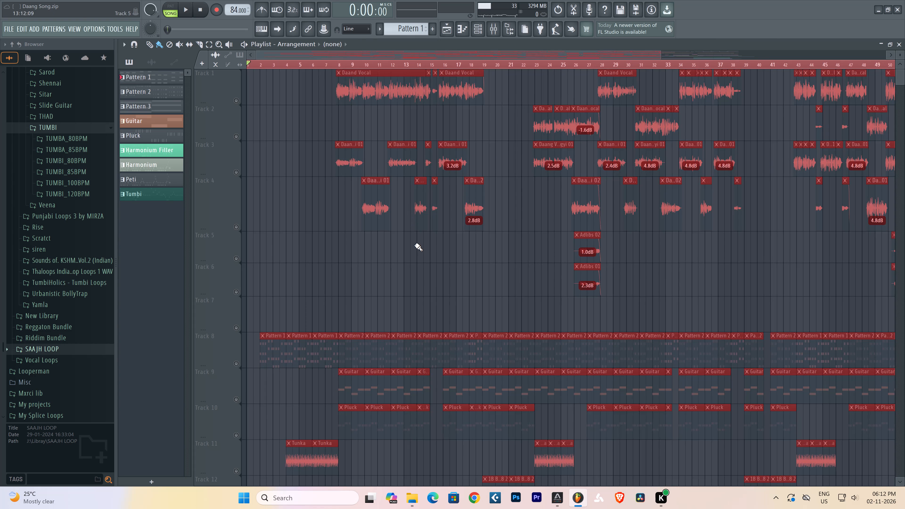
right_click(418, 254)
Unmute all the playlist tracks.
right_click(239, 137)
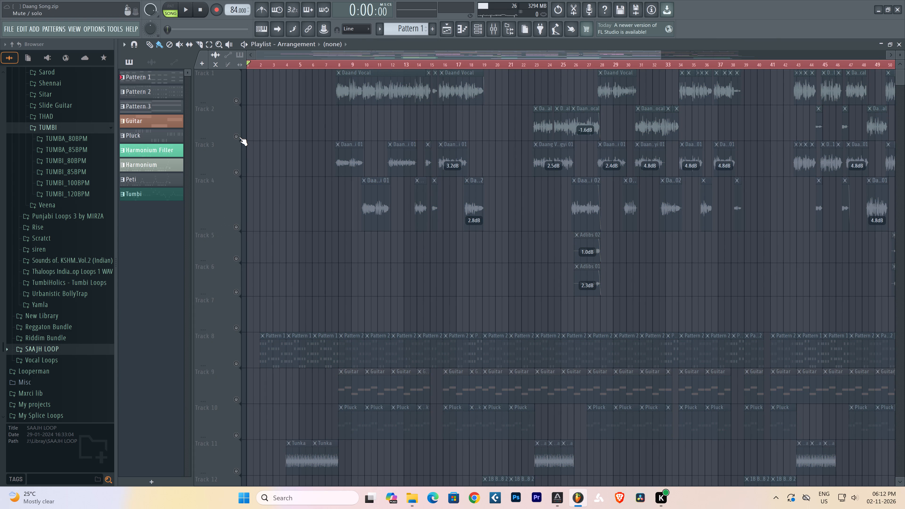
right_click(239, 137)
Insert a playlist track above Track 4 and move the displaced vocal clips up onto it, leaving an empty Track 5.
scroll(333, 62, down, 6)
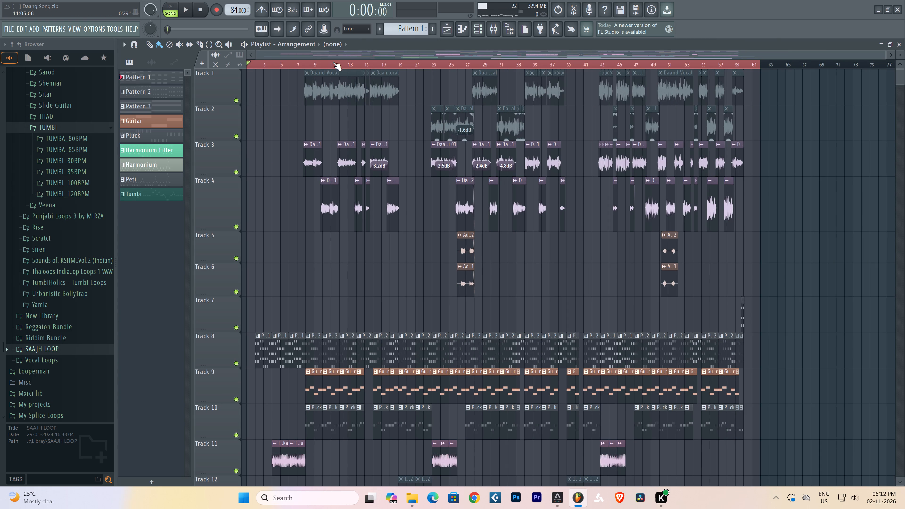
right_click(222, 218)
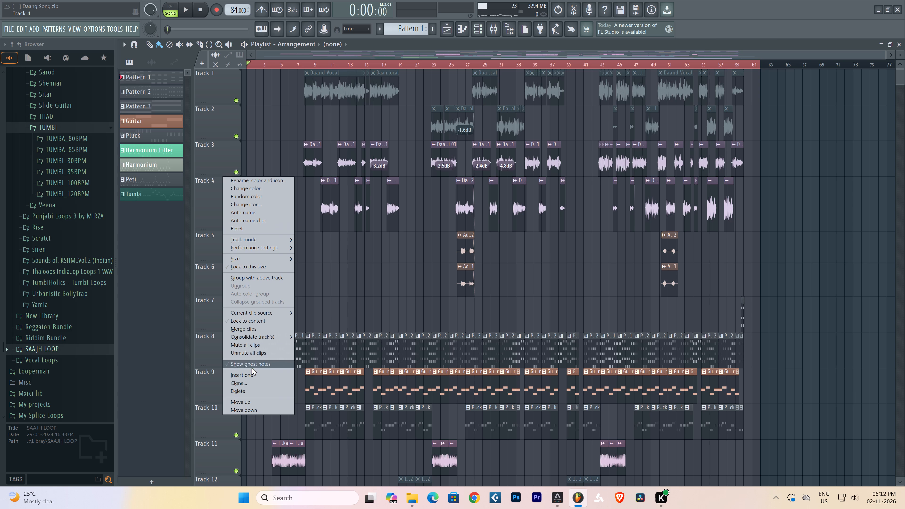
click(249, 374)
ctrl+drag(790, 218, 339, 211)
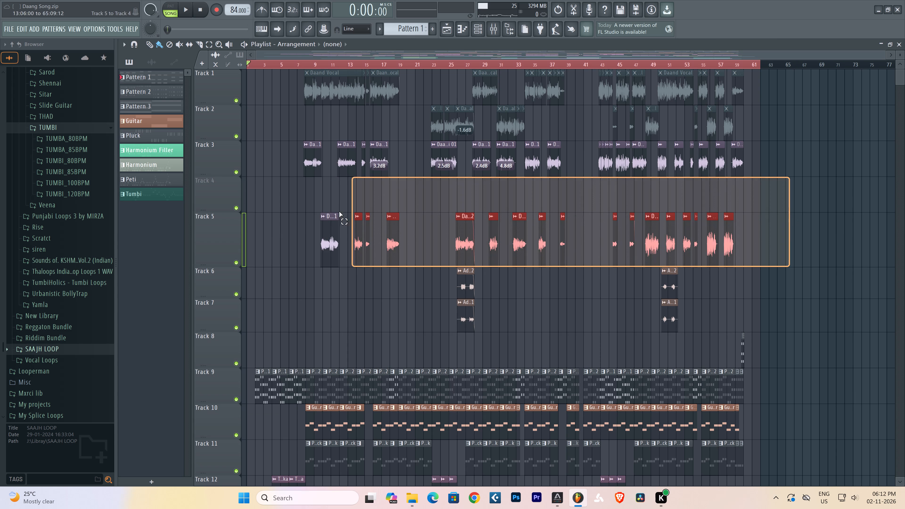
ctrl+drag(339, 211, 313, 210)
key(shift+Up)
Play the song from bar 7 and check the Daand Vocal mixer track by toggling its solo.
key(space)
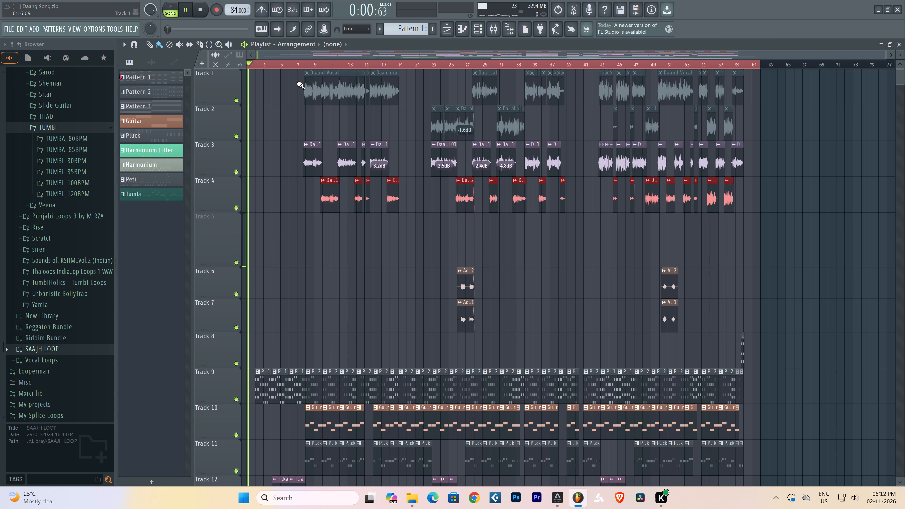
click(297, 65)
click(494, 31)
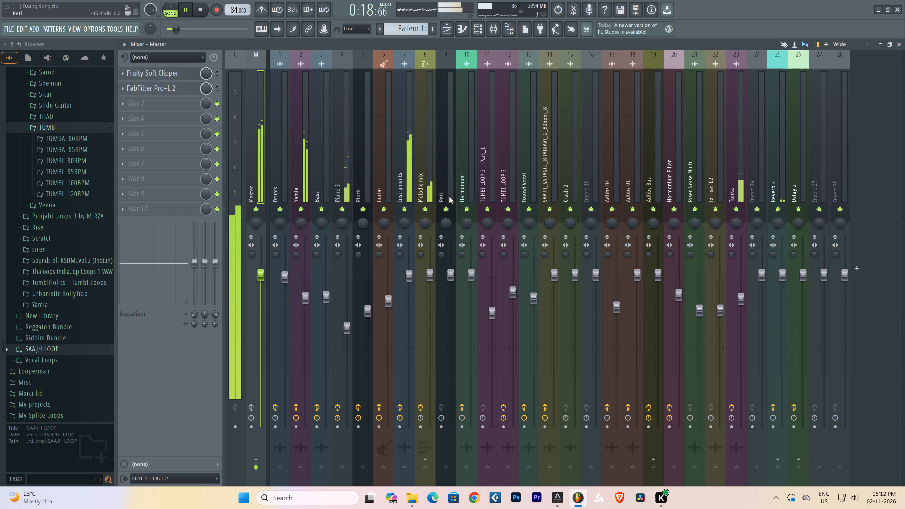
right_click(531, 207)
right_click(531, 207)
click(903, 46)
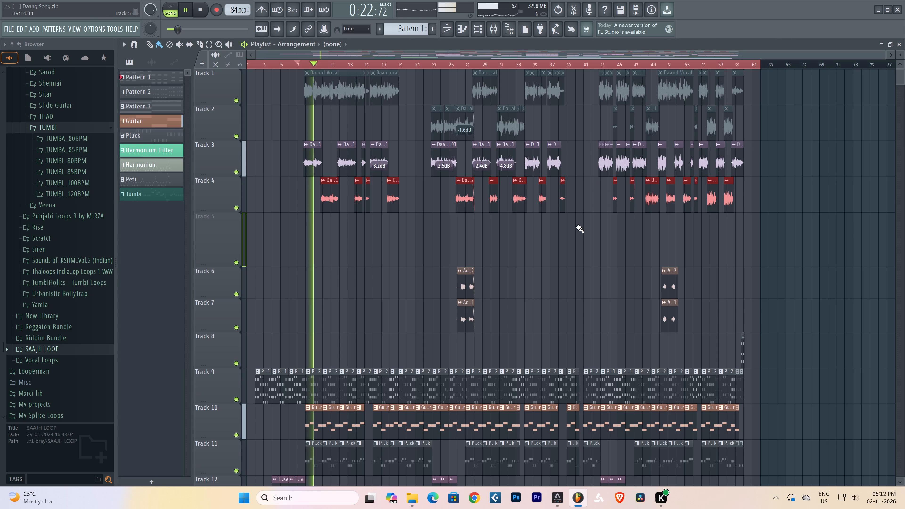
Move the short vocal clip near bar 15 from Track 4 down to Track 5.
right_click(576, 227)
scroll(343, 61, up, 3)
click(344, 61)
scroll(376, 62, up, 4)
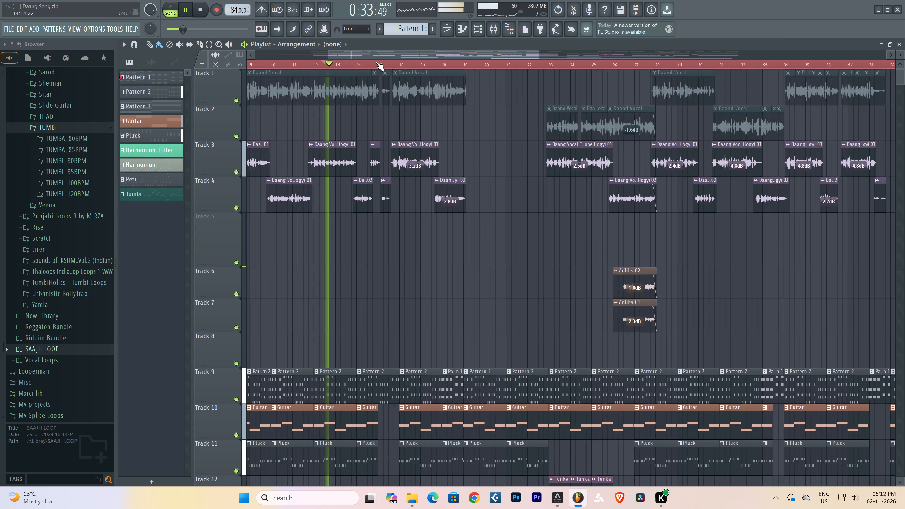
scroll(376, 62, up, 3)
click(336, 63)
scroll(336, 63, up, 2)
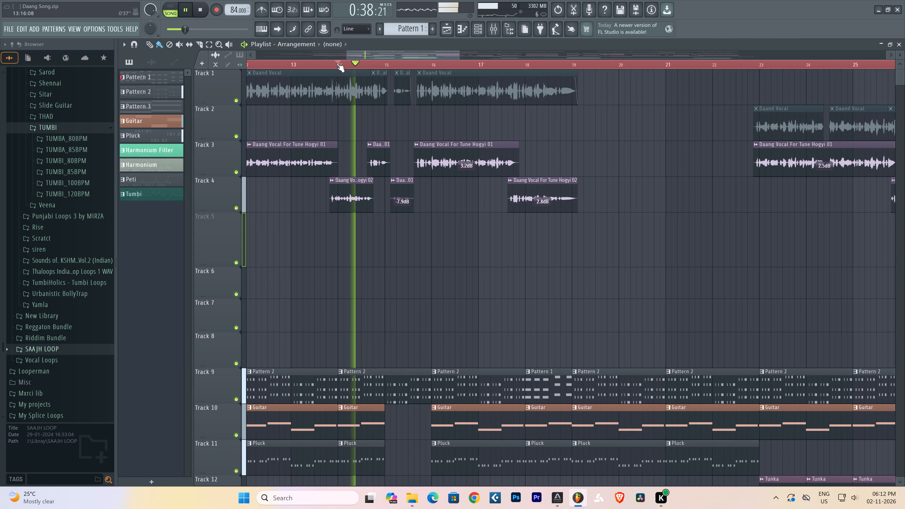
ctrl+drag(461, 195, 415, 208)
key(shift+Down)
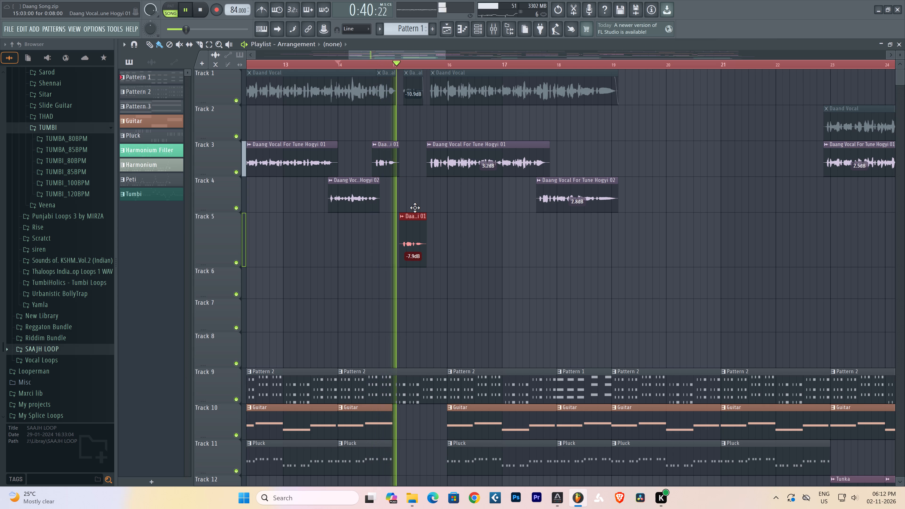
right_drag(472, 216, 472, 213)
Move the short vocal clip near bar 38 from Track 4 down to Track 5.
scroll(411, 66, down, 5)
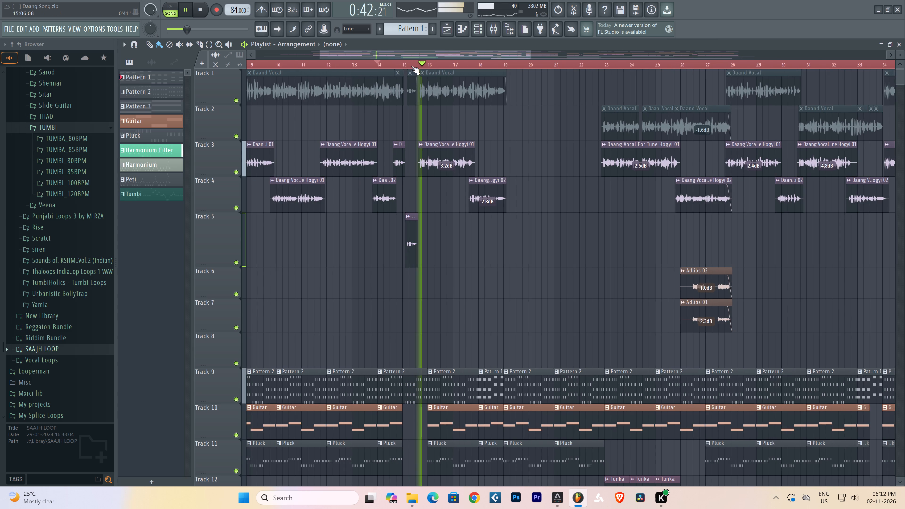
scroll(647, 63, down, 2)
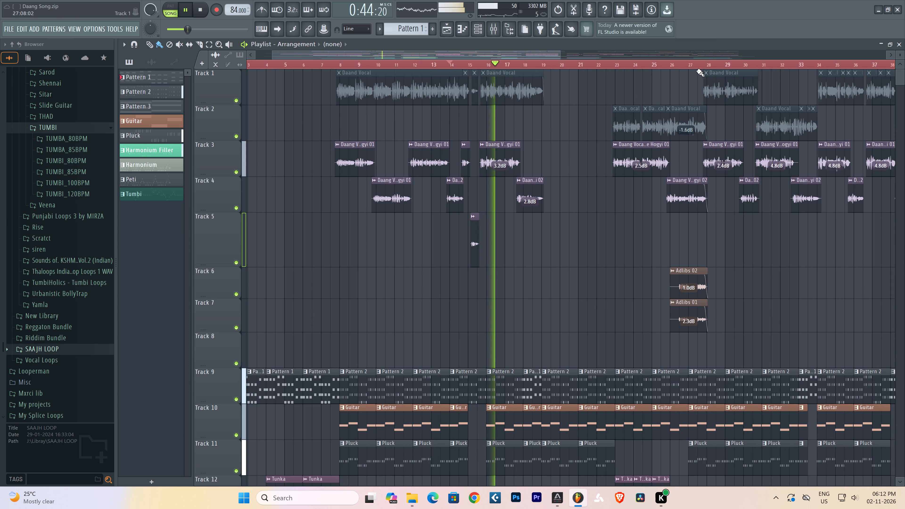
scroll(651, 60, down, 3)
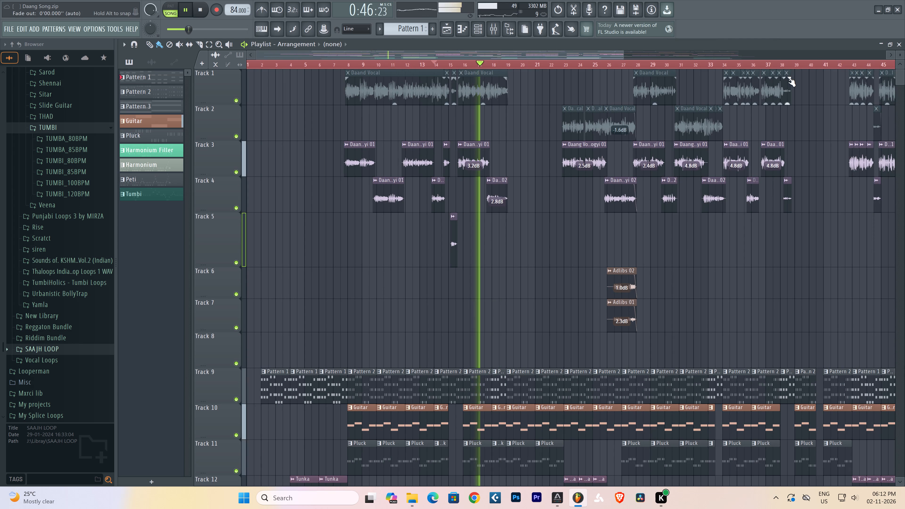
click(768, 66)
scroll(818, 67, up, 6)
ctrl+drag(800, 178, 750, 209)
key(shift+Down)
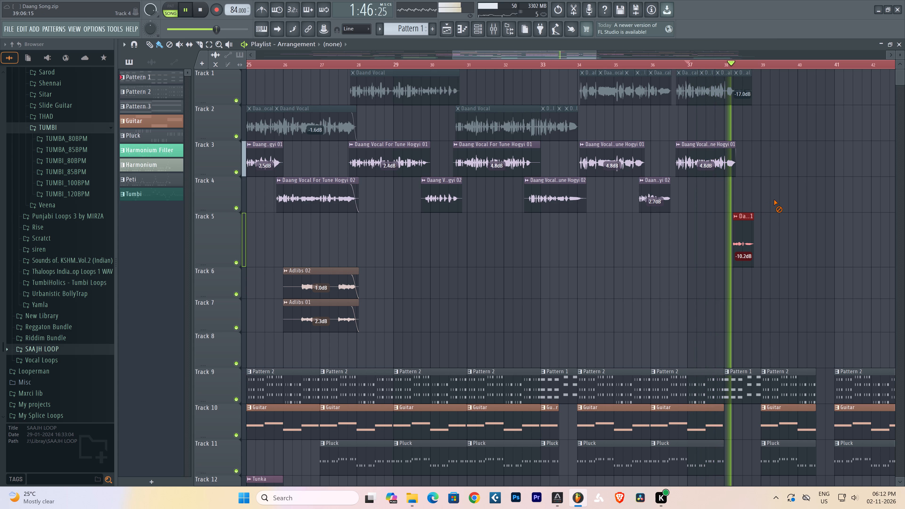
right_click(774, 199)
Move the two short vocal clips just after bars 44 and 46 from Track 4 down to Track 5.
scroll(648, 66, down, 9)
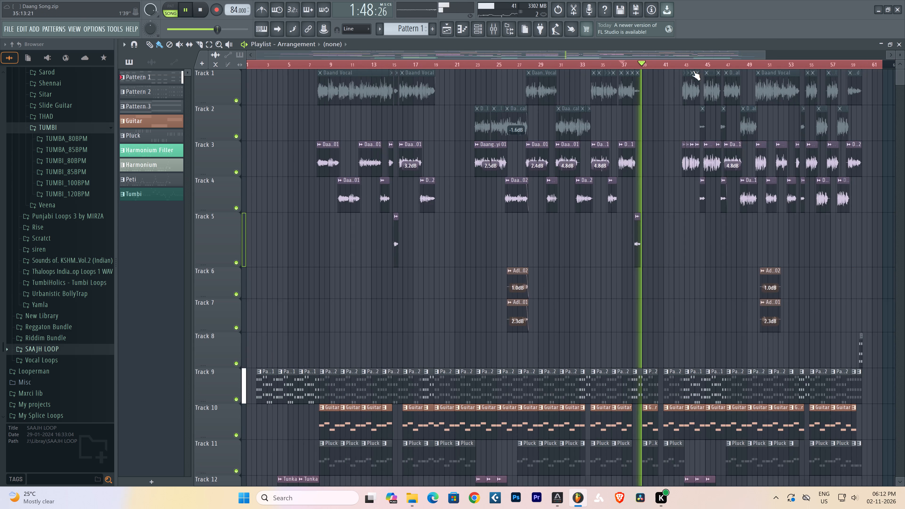
ctrl+drag(732, 193, 686, 203)
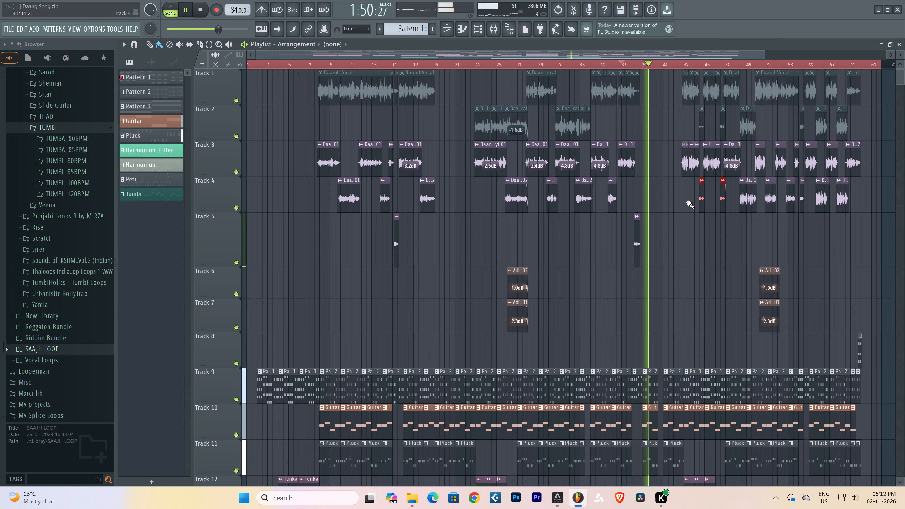
key(shift+Down)
right_click(799, 233)
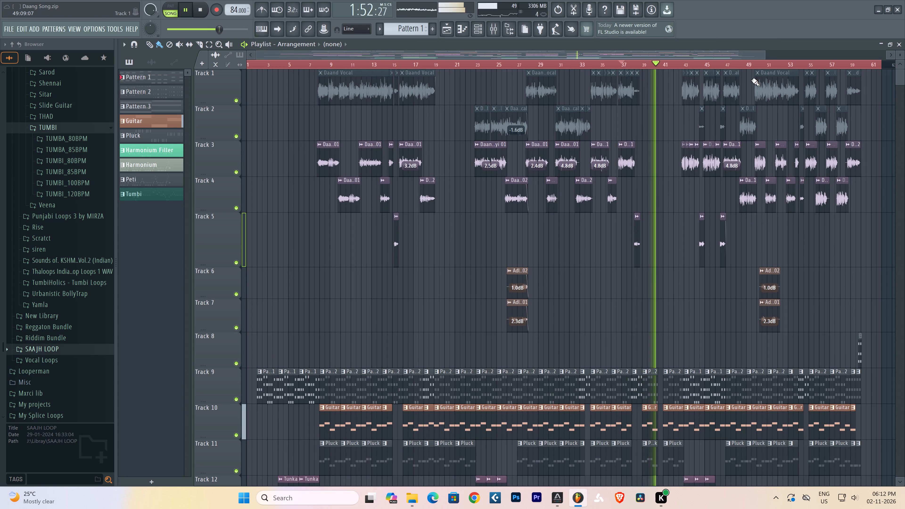
Move the short vocal clip near bar 54 from Track 4 down to Track 5.
click(786, 62)
scroll(828, 64, up, 6)
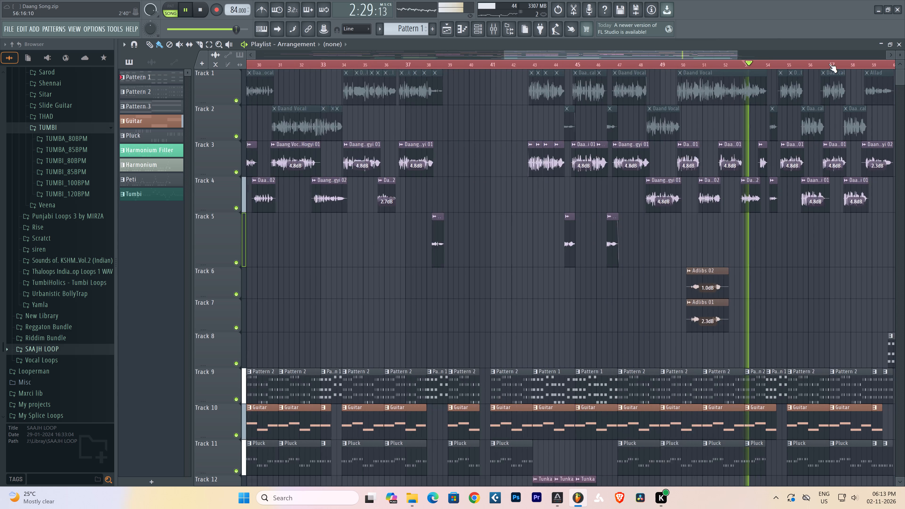
scroll(829, 64, up, 4)
ctrl+drag(728, 192, 697, 203)
key(shift+Down)
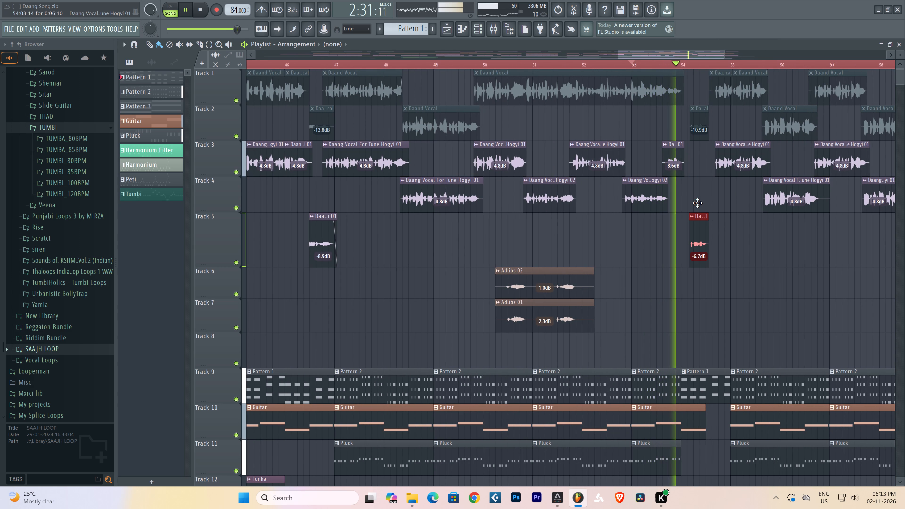
right_click(752, 225)
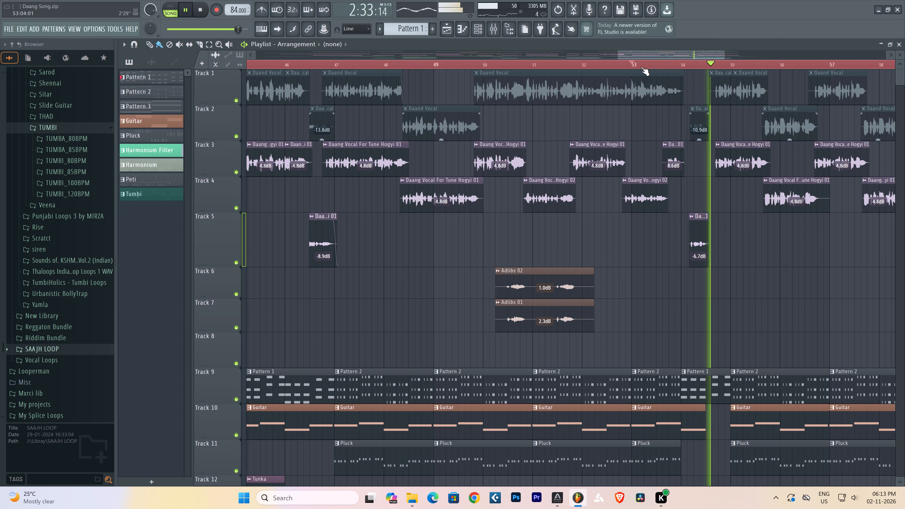
Review how the vocal clips are split across Tracks 3 to 5 up to the end of the song, and stop playback.
scroll(641, 66, down, 10)
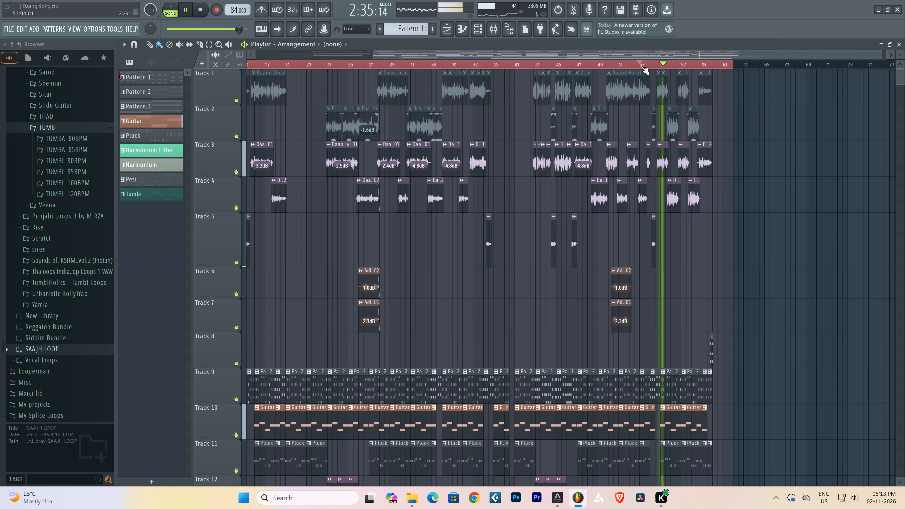
scroll(641, 65, down, 7)
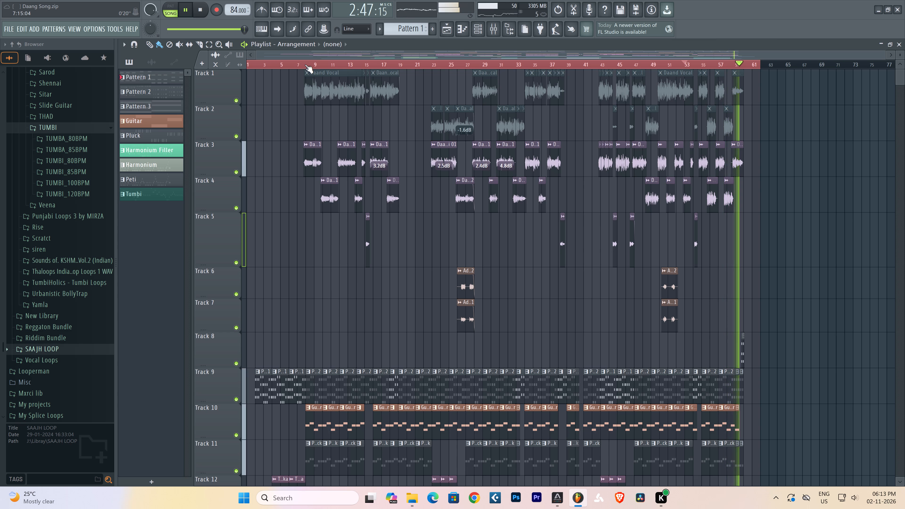
scroll(306, 64, up, 5)
scroll(306, 64, down, 4)
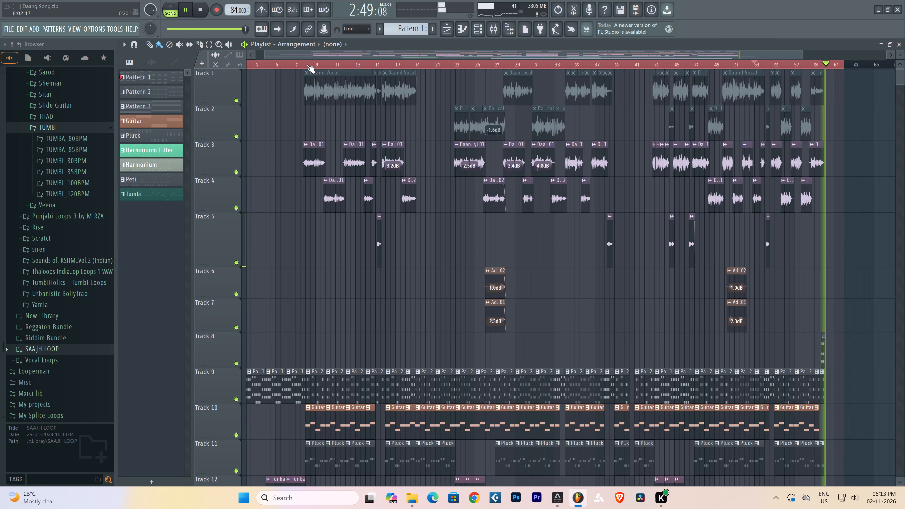
scroll(798, 63, up, 4)
scroll(799, 63, down, 1)
scroll(799, 63, up, 3)
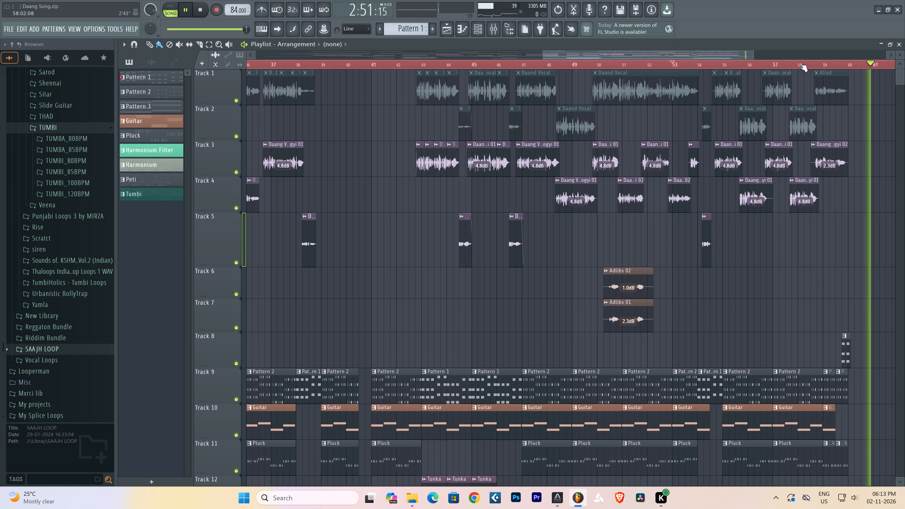
scroll(799, 63, up, 4)
scroll(799, 63, down, 1)
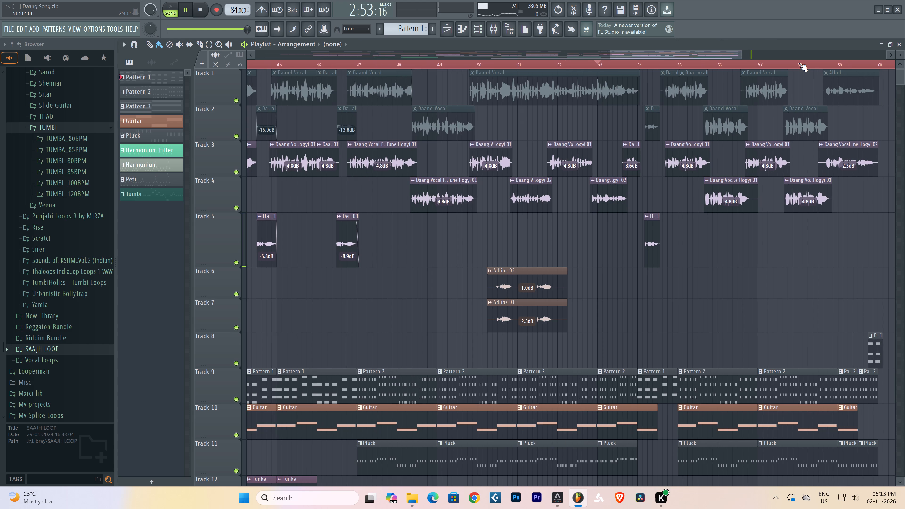
scroll(778, 63, down, 8)
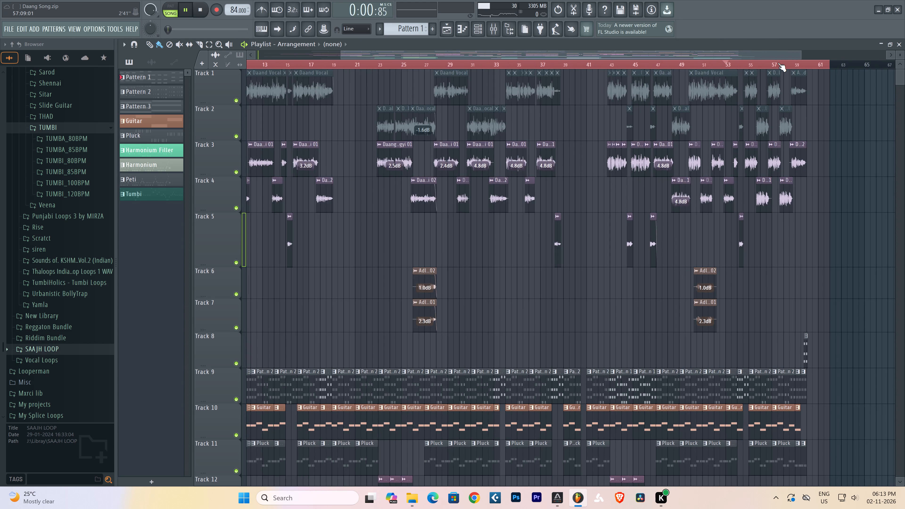
scroll(778, 63, down, 2)
scroll(778, 63, up, 1)
scroll(778, 63, down, 1)
key(space)
Leave only playlist Tracks 3 and 4 active and play the vocals from bar 7.
right_click(237, 208)
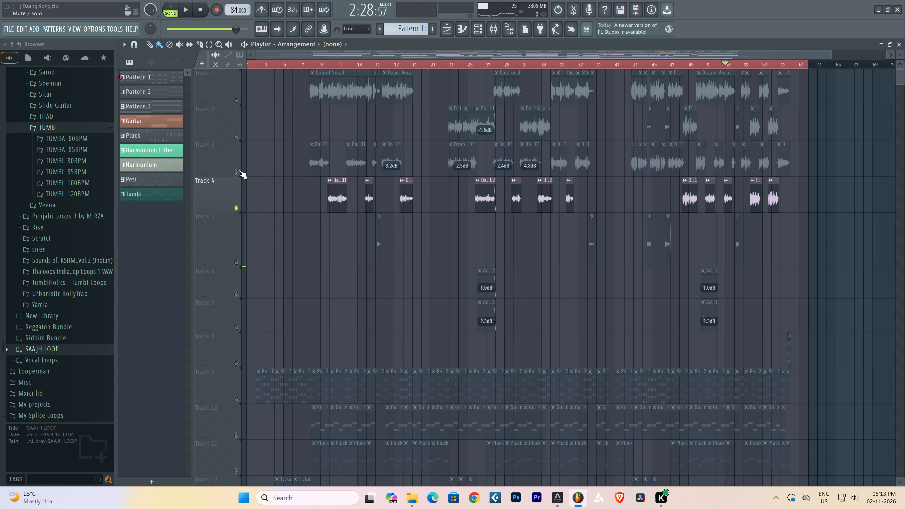
click(239, 170)
click(304, 65)
key(space)
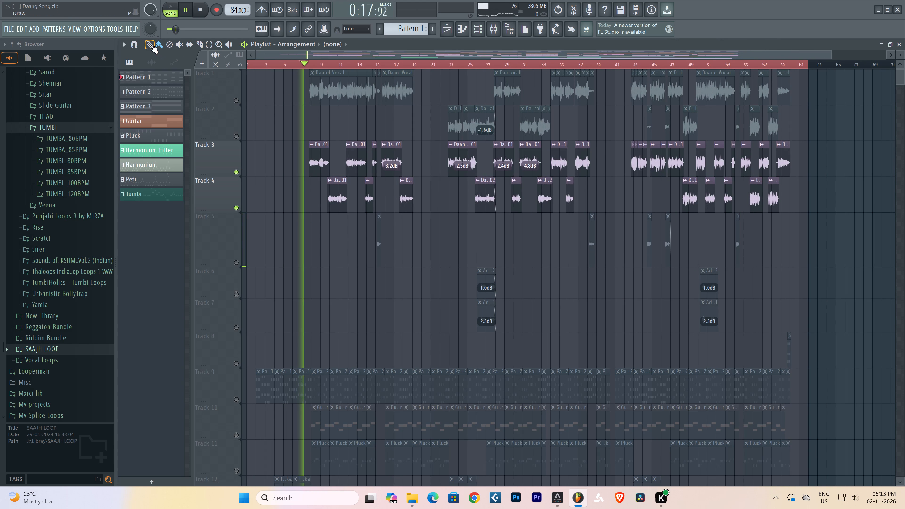
click(150, 45)
Reset the Daand Vocal mixer track's fader to its default level.
click(498, 33)
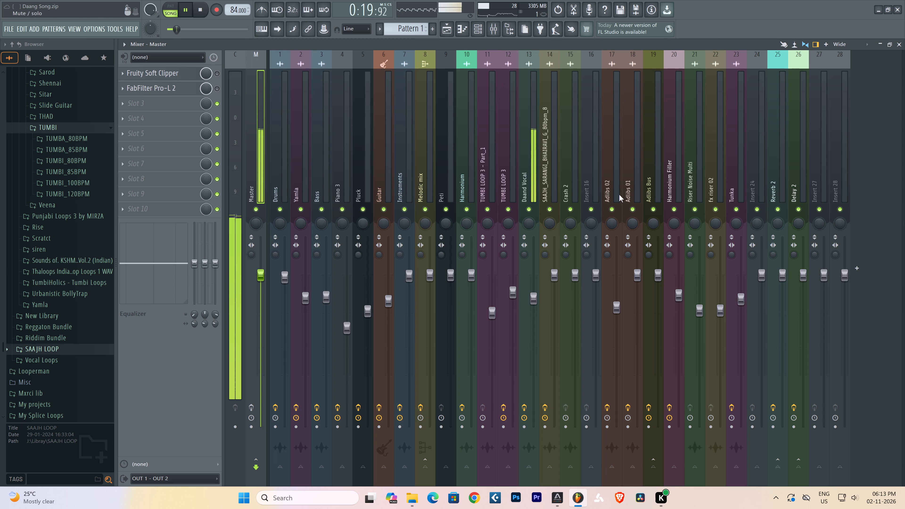
click(531, 186)
alt+click(531, 295)
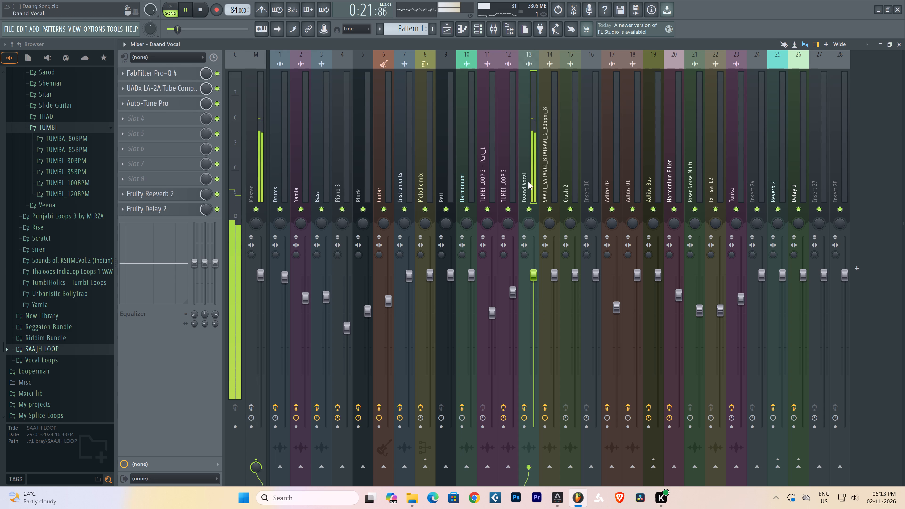
Bypass Fruity Delay 2, Fruity Reeverb 2 and the UADx LA-2A compressor on Daand Vocal, and compare FabFilter Pro-Q 4 off and on.
click(528, 182)
drag(217, 208, 218, 205)
click(217, 192)
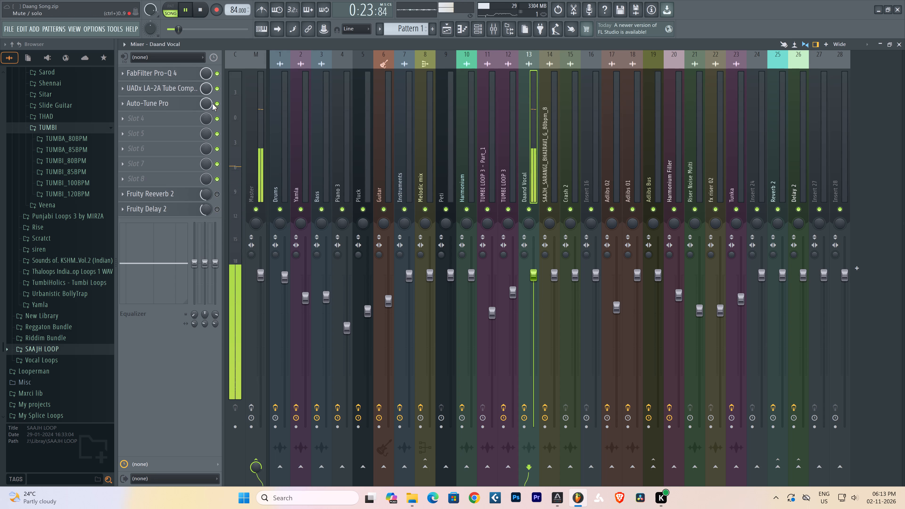
click(216, 89)
click(217, 75)
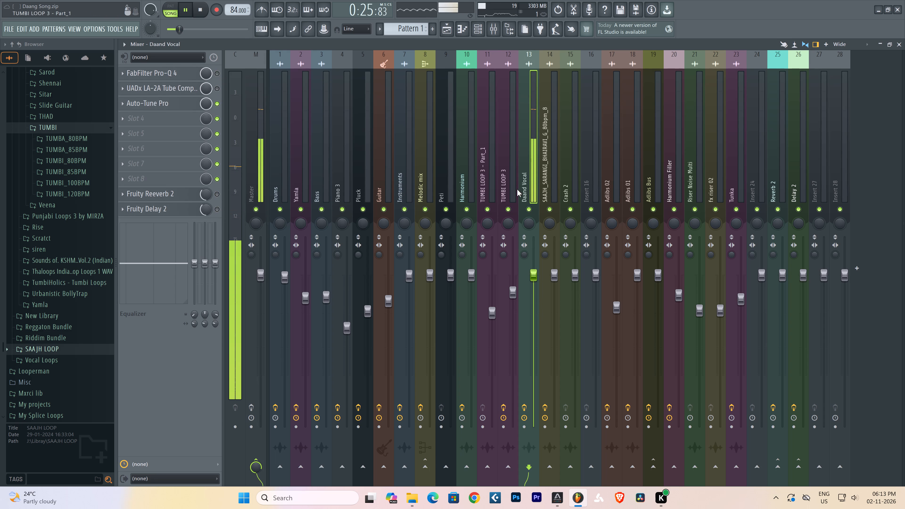
click(214, 72)
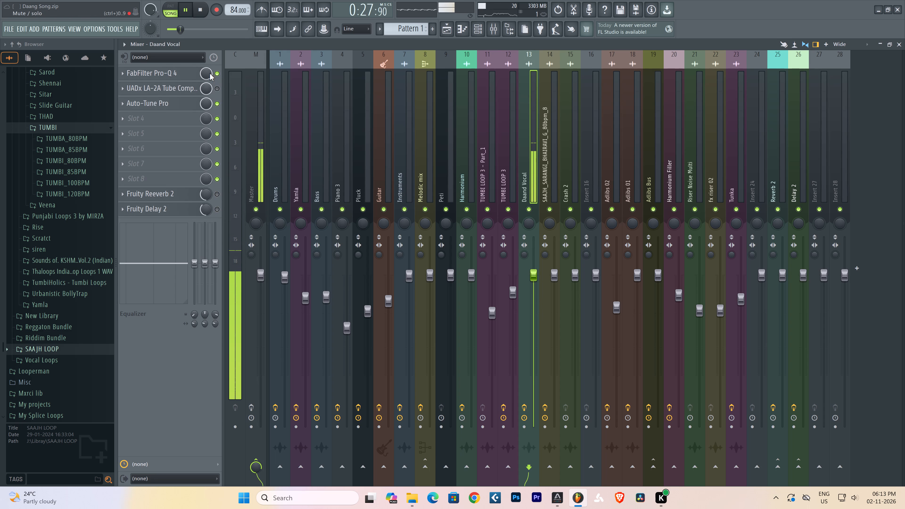
Open FabFilter Pro-Q 4 on Daand Vocal and reset its EQ curve by loading the Default Setting preset.
click(175, 74)
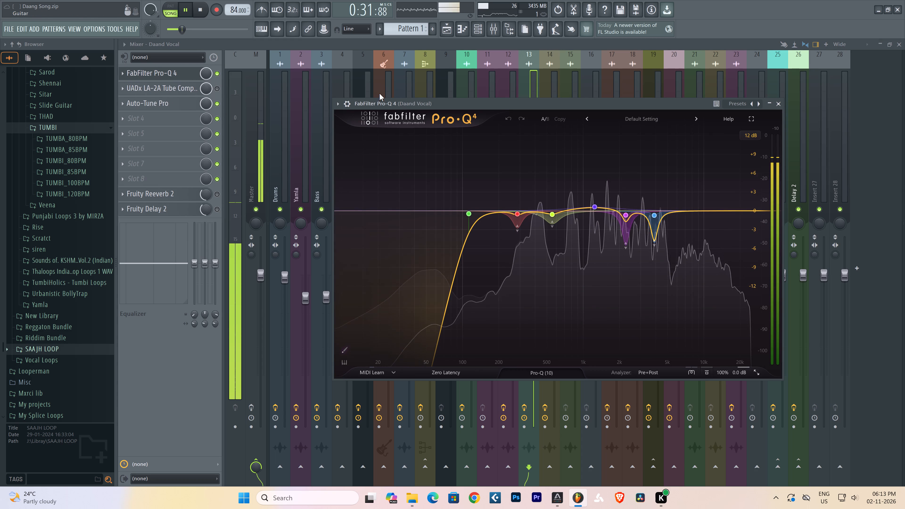
click(340, 107)
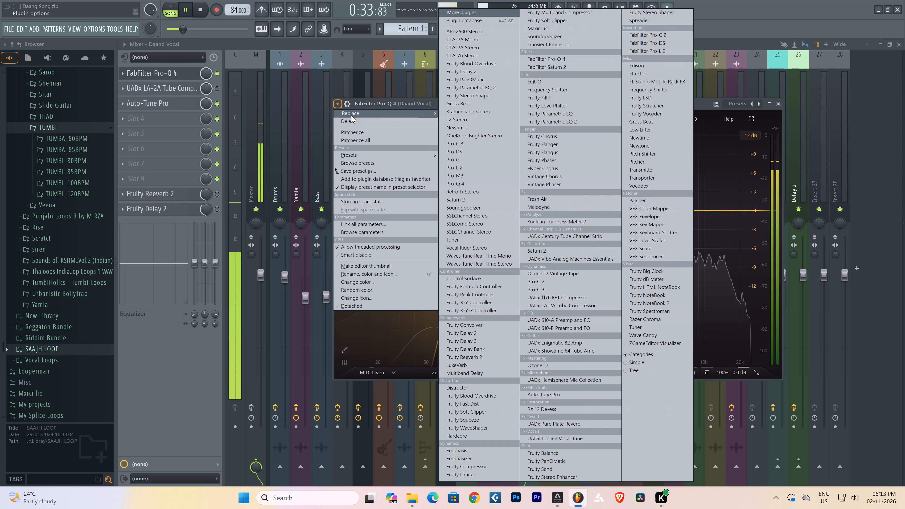
drag(703, 103, 702, 106)
click(659, 118)
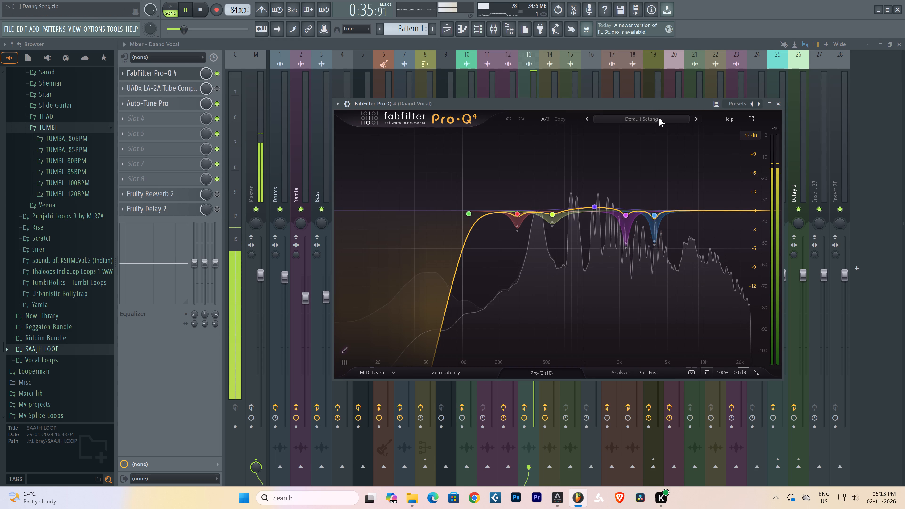
click(700, 120)
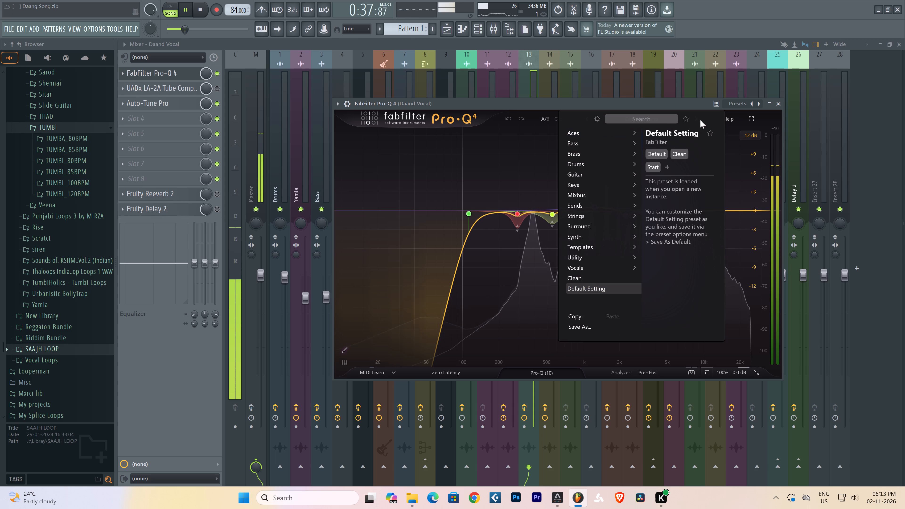
click(594, 288)
key(space)
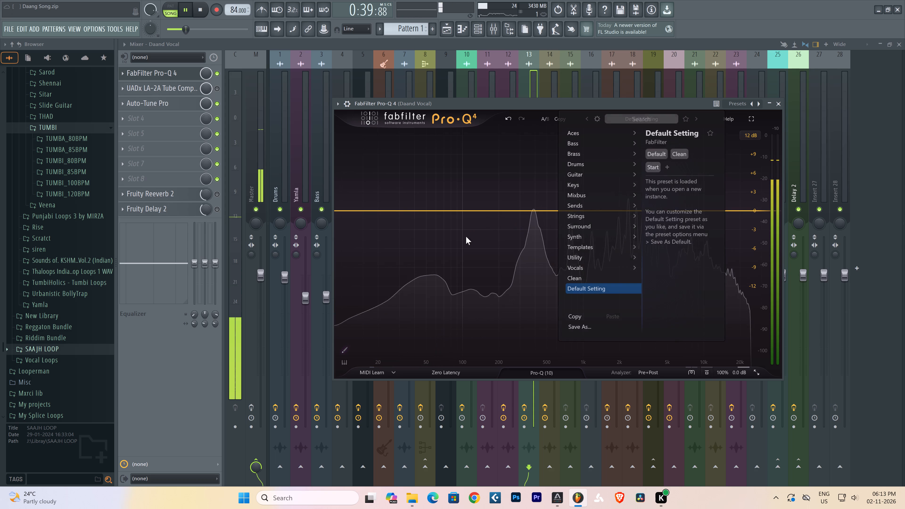
Add a 24 dB/oct Low Cut band at about 111 Hz in Pro-Q 4, adjusting it by ear during vocal playback, and close the plugin.
key(space)
drag(438, 212, 436, 222)
key(space)
click(414, 249)
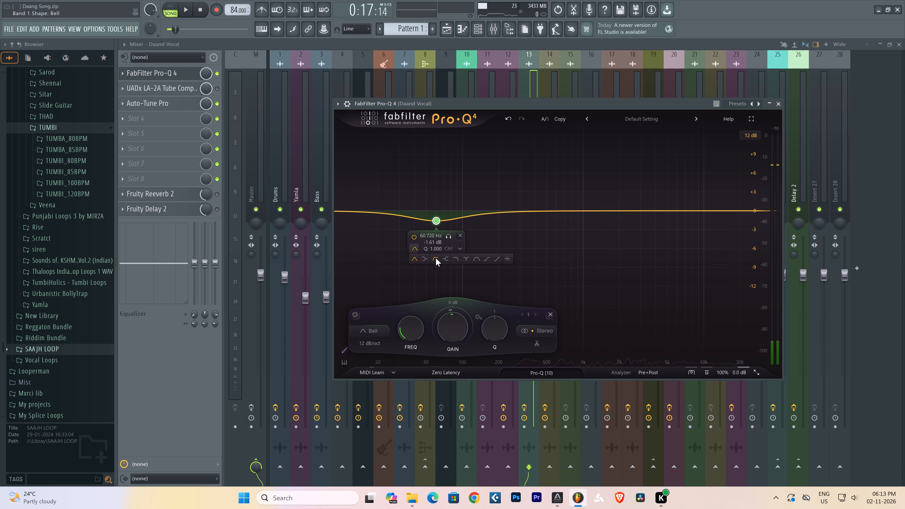
drag(437, 259, 437, 255)
key(space)
key(space)
scroll(438, 220, up, 2)
key(space)
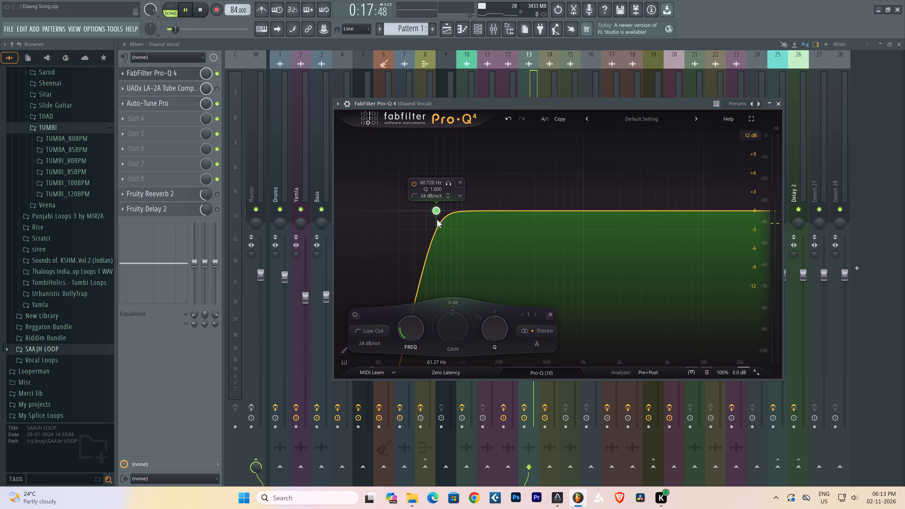
drag(177, 32, 181, 33)
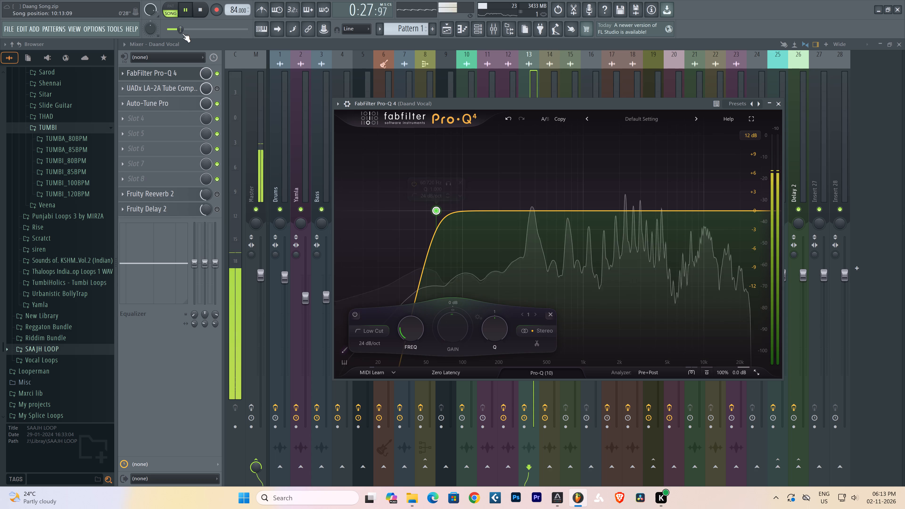
drag(449, 183, 487, 183)
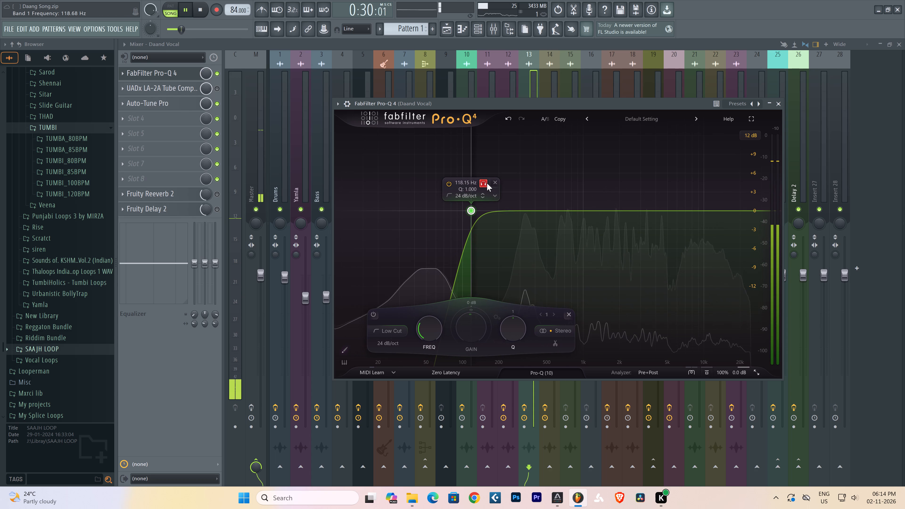
drag(487, 183, 488, 183)
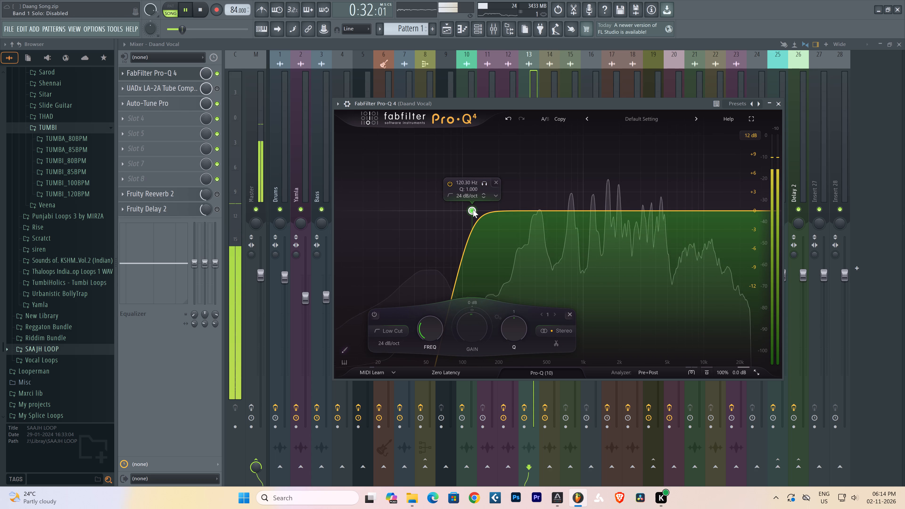
drag(473, 209, 469, 211)
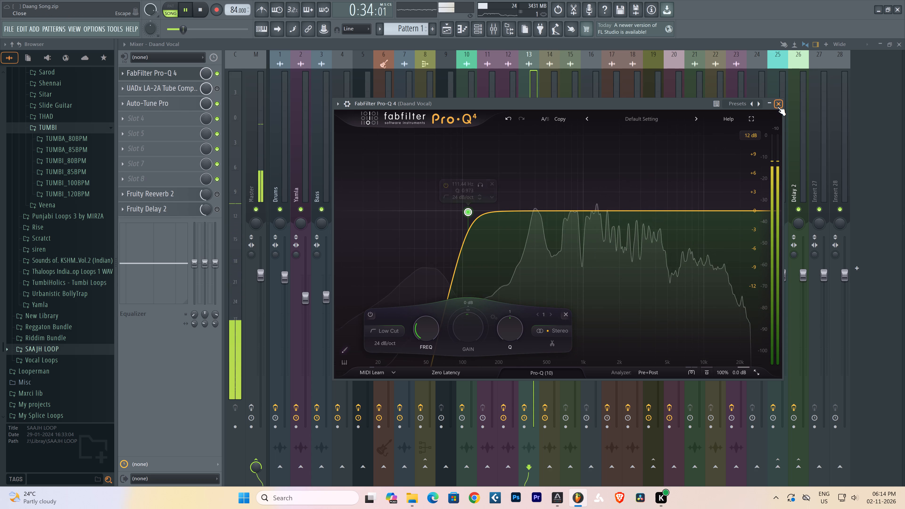
click(777, 107)
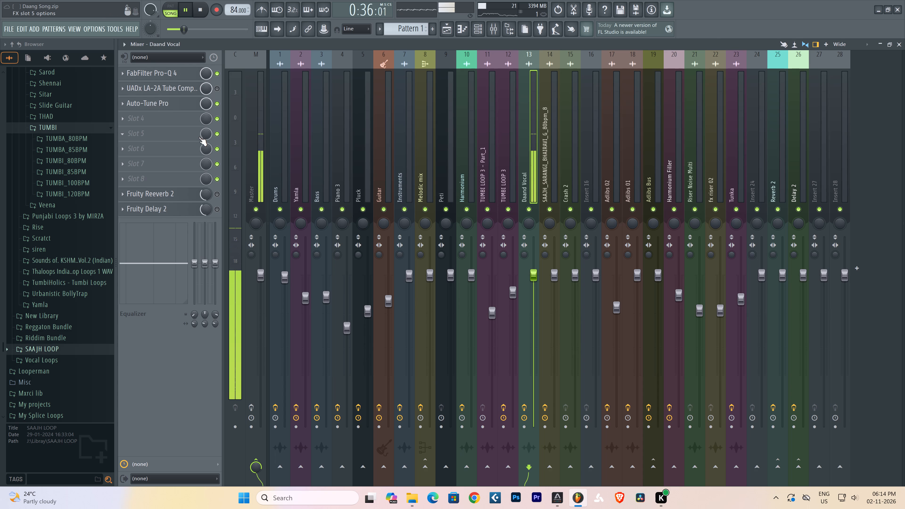
Review the Auto-Tune Pro settings on Daand Vocal, bypass the plugin, and play the vocal without it.
click(179, 105)
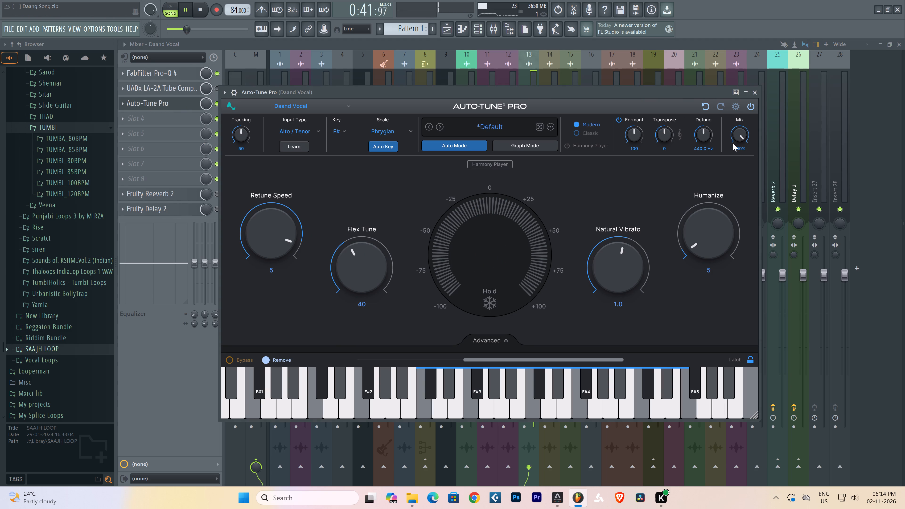
click(758, 93)
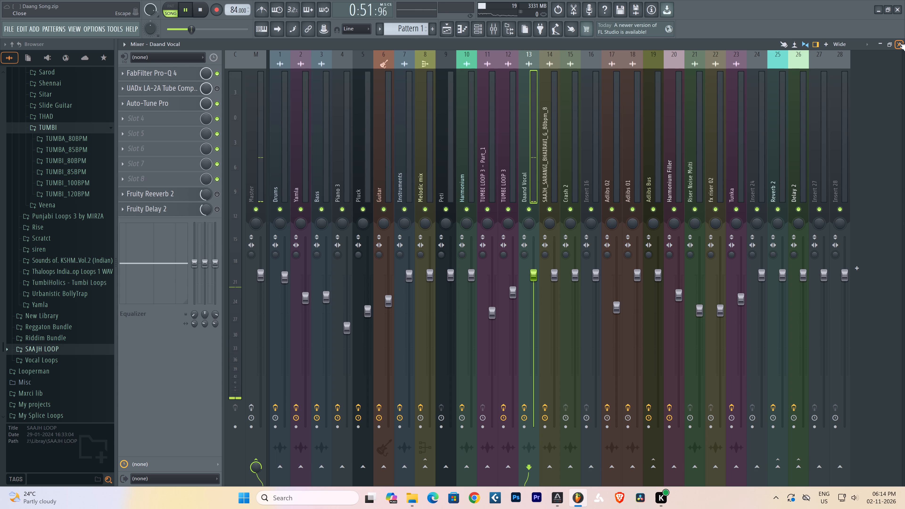
key(space)
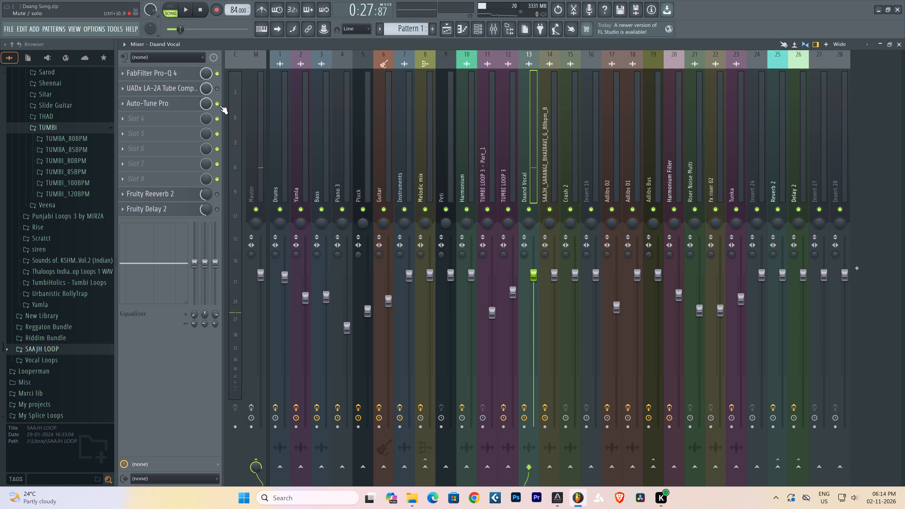
click(177, 99)
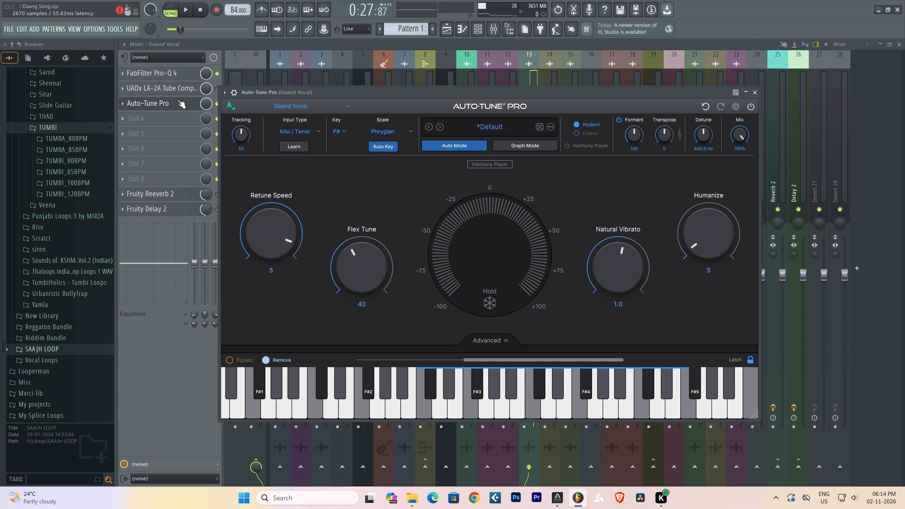
click(177, 99)
click(178, 106)
click(753, 94)
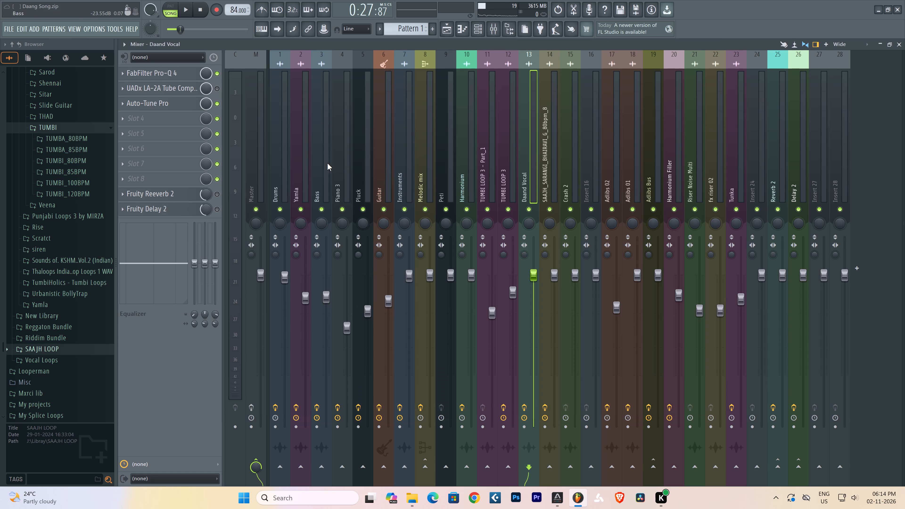
click(218, 103)
key(space)
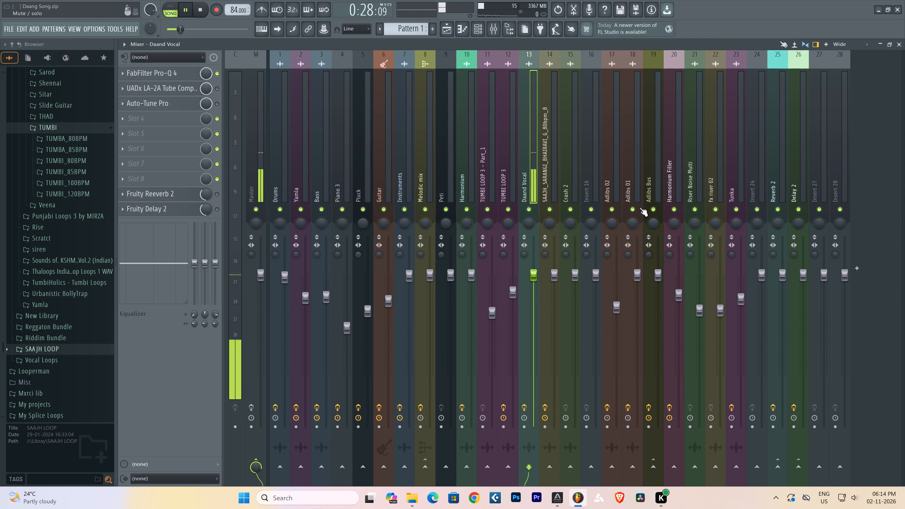
Return to the playlist, solo Track 3 so only its vocal clips are active, and stop playback.
click(904, 48)
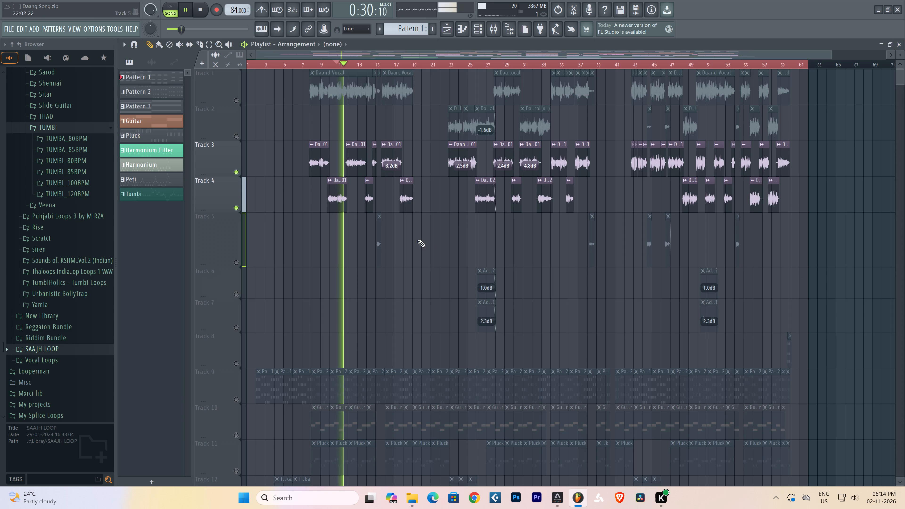
scroll(346, 61, up, 11)
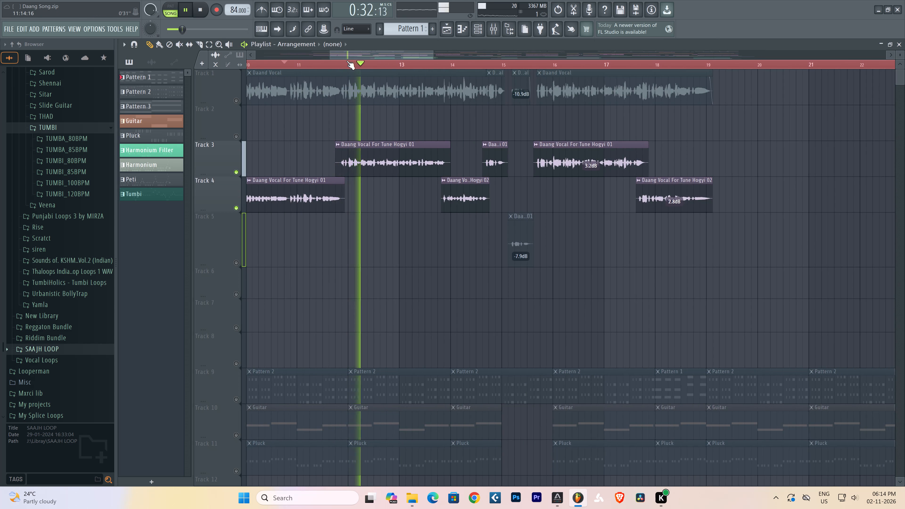
scroll(346, 61, up, 1)
scroll(347, 60, down, 12)
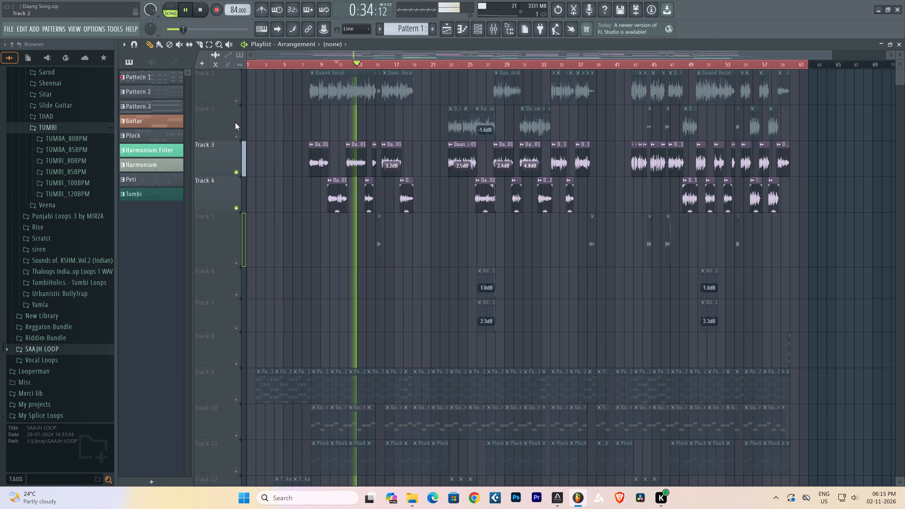
scroll(321, 64, down, 2)
right_click(238, 168)
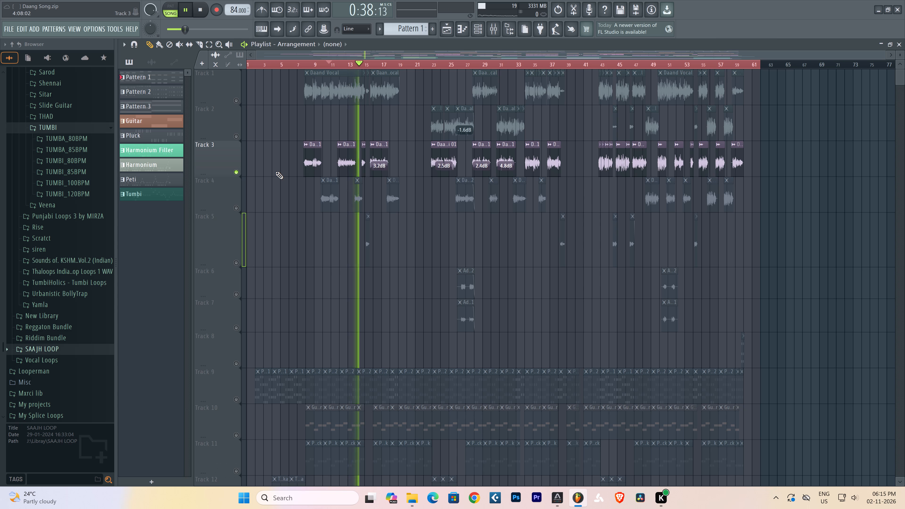
key(space)
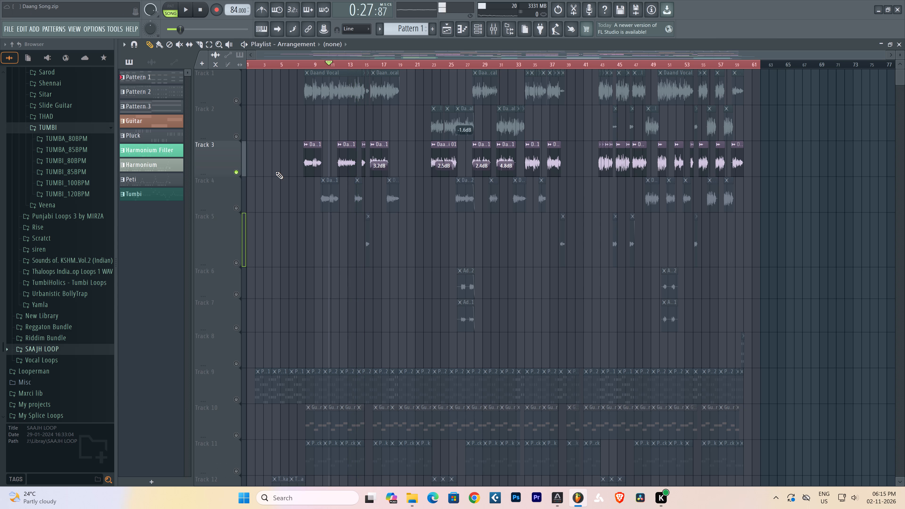
Begin a WAV export into the Daang Song Stems folder with the file name Vocal 01.
key(ctrl+r)
click(58, 17)
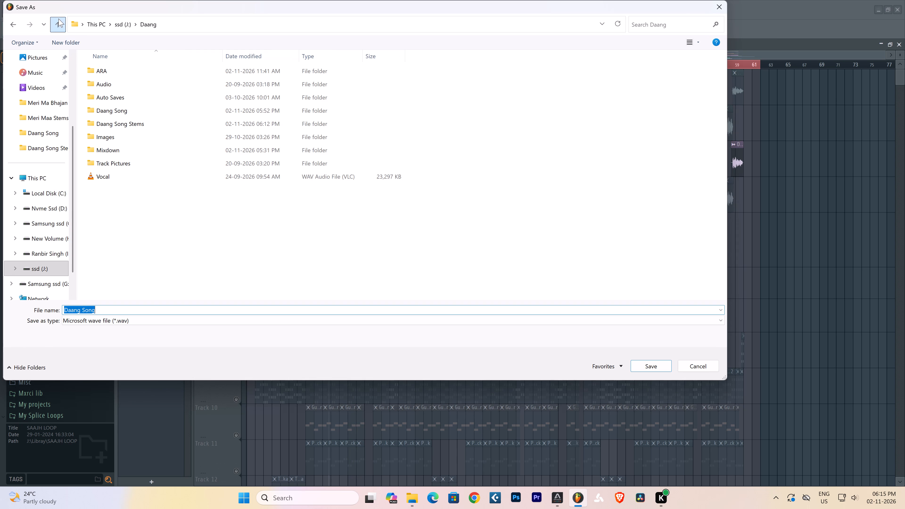
double_click(146, 123)
drag(114, 308, 56, 308)
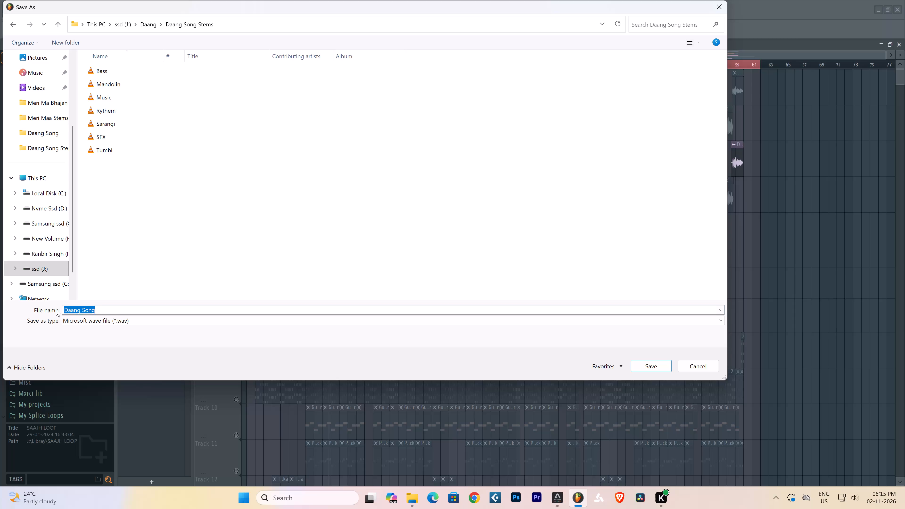
drag(56, 308, 29, 312)
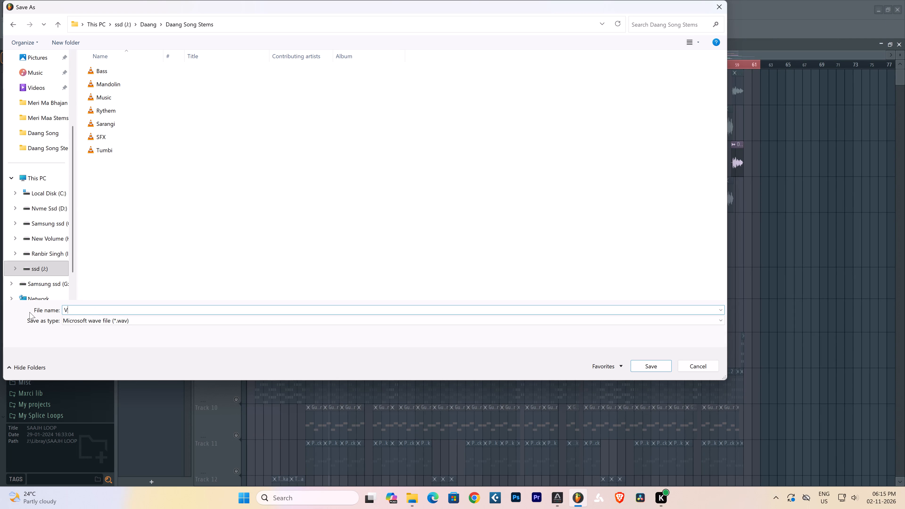
text(ocal)
key(space)
text(01)
key(Return)
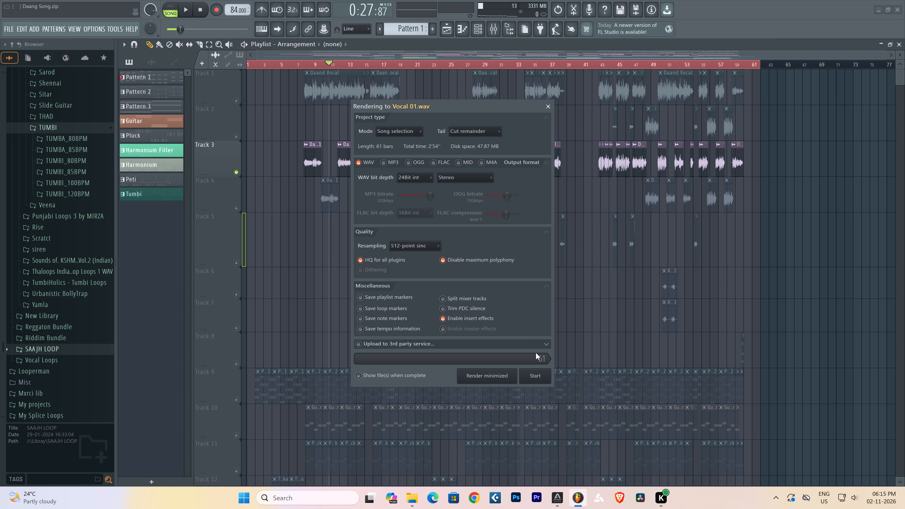
Raise the OGG bitrate to 450 kbps and FLAC compression to its maximum, keeping WAV as the only output format.
drag(509, 197, 576, 200)
drag(510, 219, 591, 216)
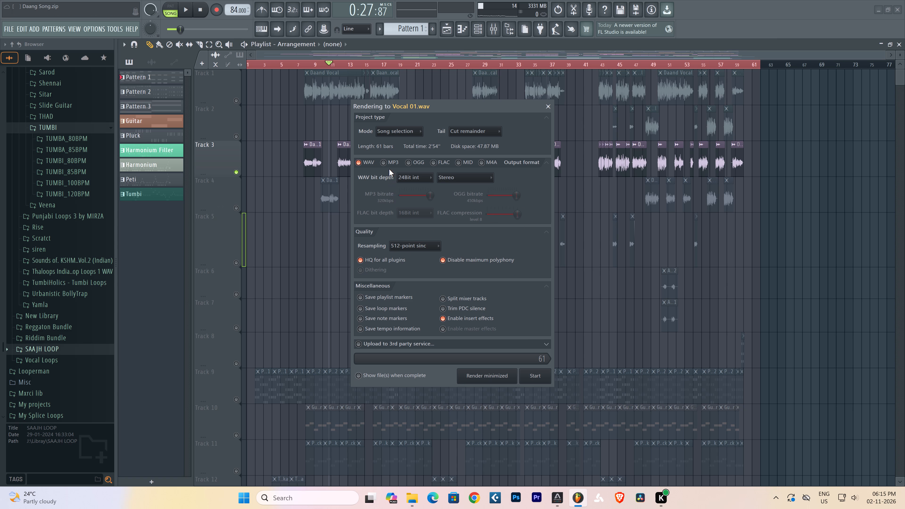
click(389, 167)
click(389, 163)
click(389, 163)
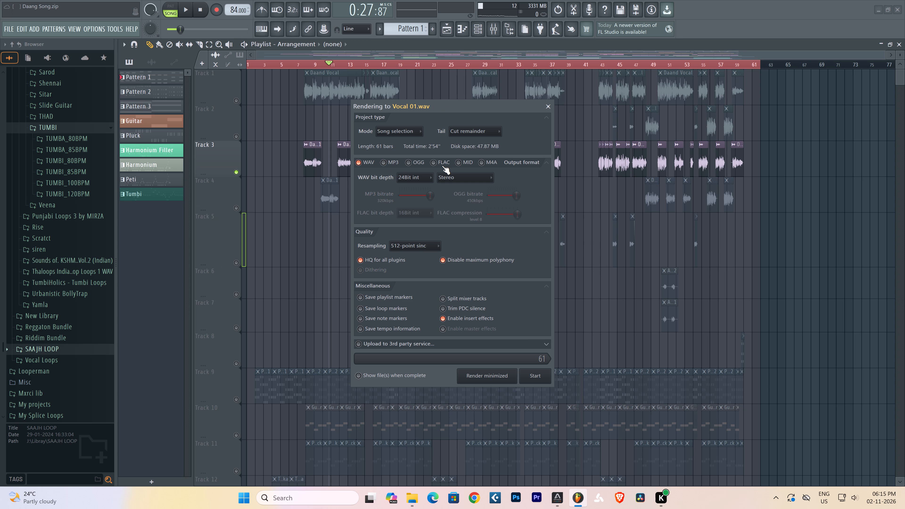
double_click(442, 165)
click(485, 165)
click(485, 165)
click(415, 164)
click(415, 164)
Start rendering Vocal 01.wav as a 24Bit int stereo WAV with 512-point sinc resampling.
click(531, 373)
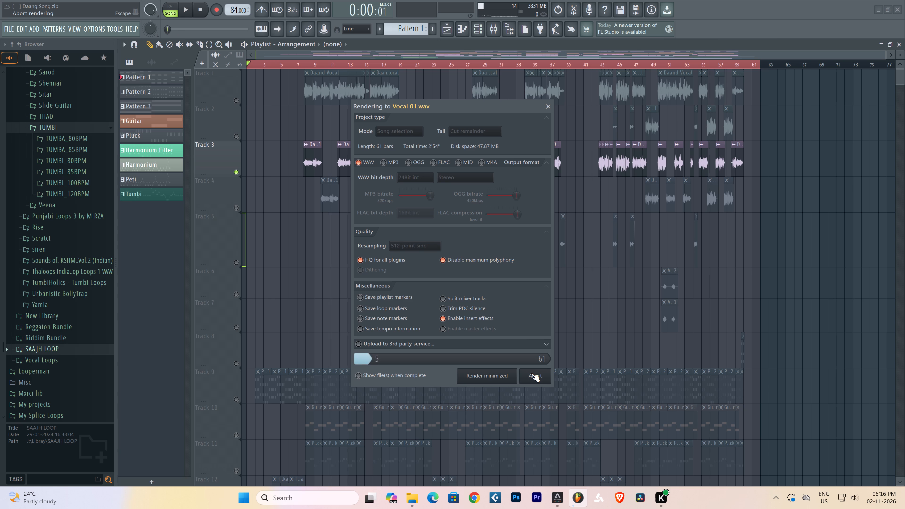
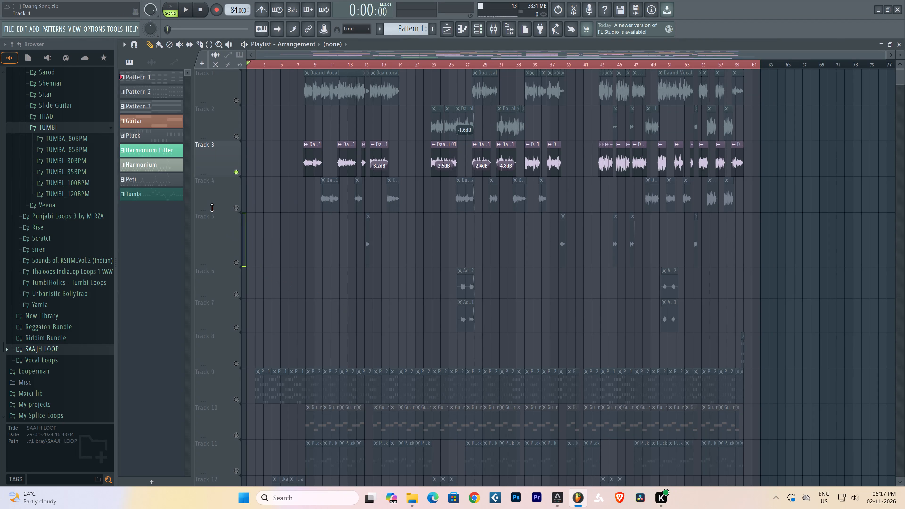
Solo Track 4 and render it into the Daang Song Stems folder as a WAV named Vocal 02.
right_click(237, 210)
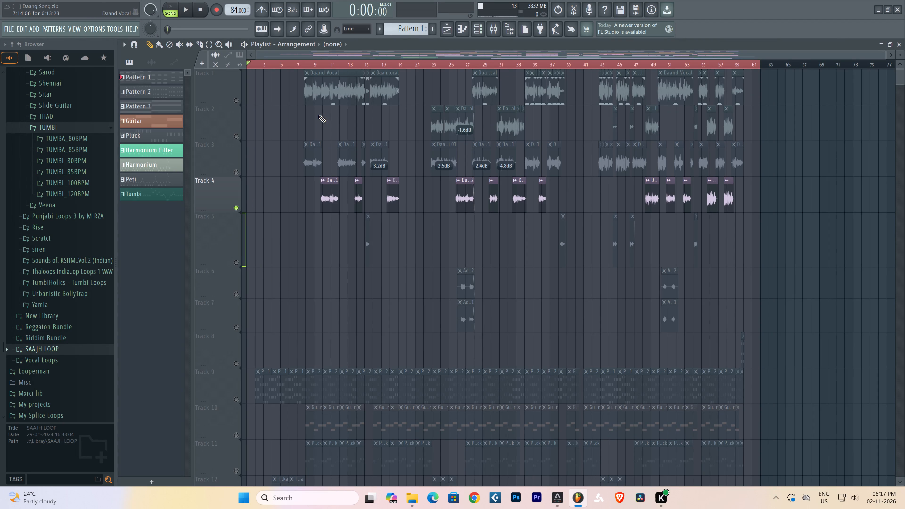
key(ctrl+r)
click(57, 24)
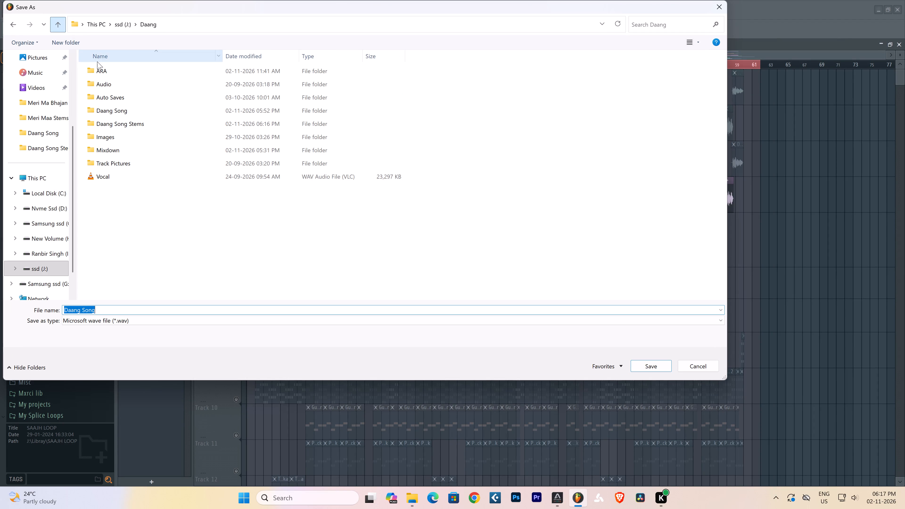
double_click(132, 127)
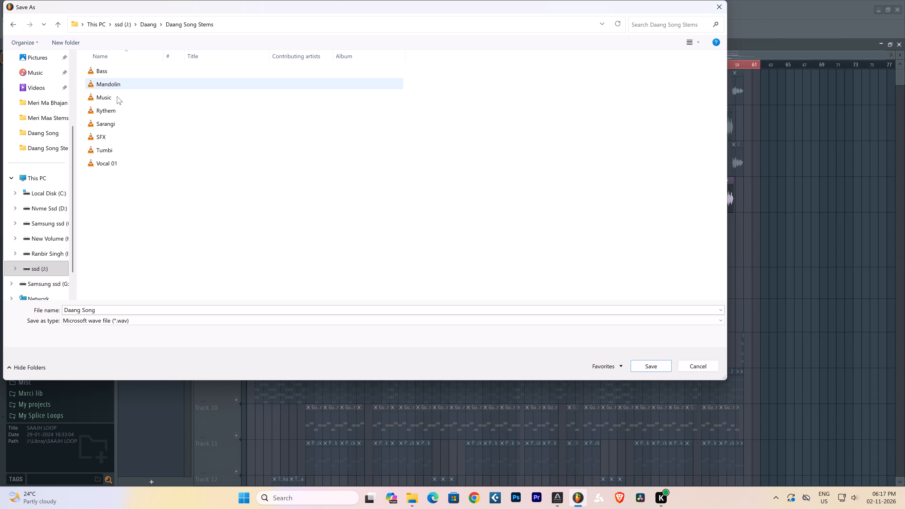
click(117, 164)
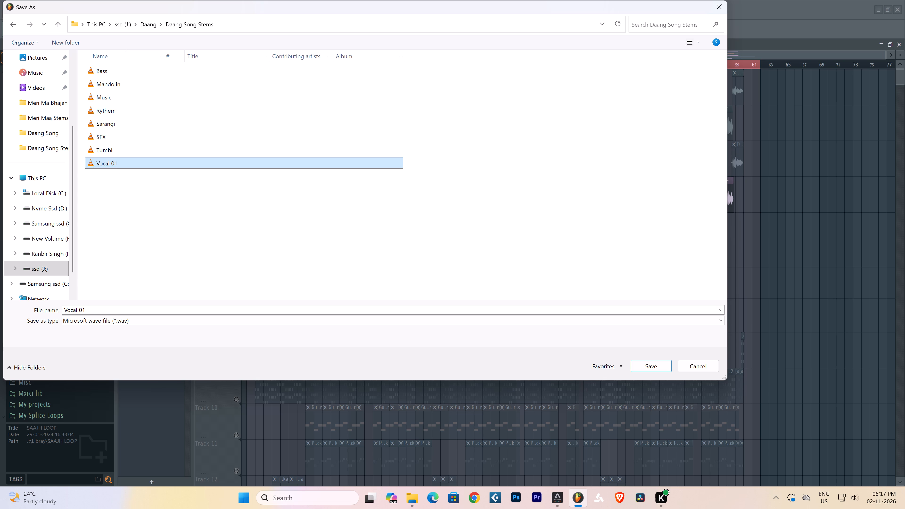
double_click(101, 309)
key(0)
key(2)
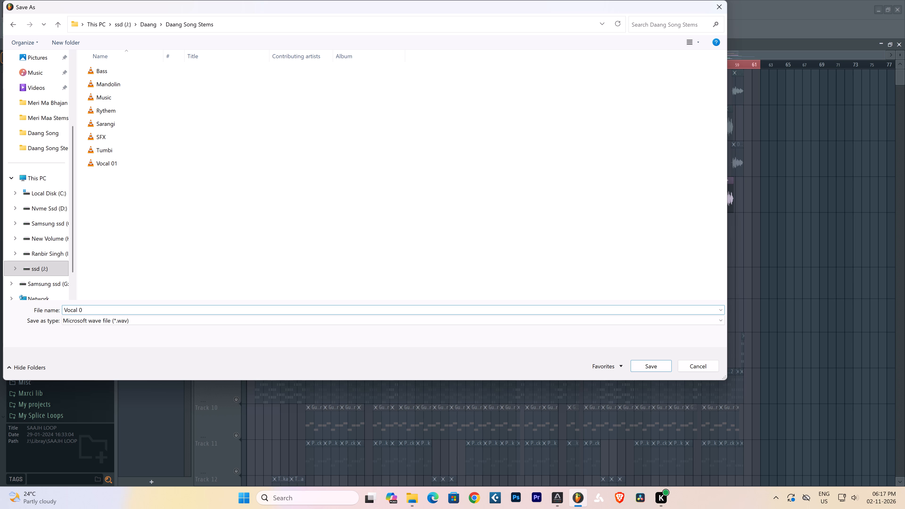
key(Return)
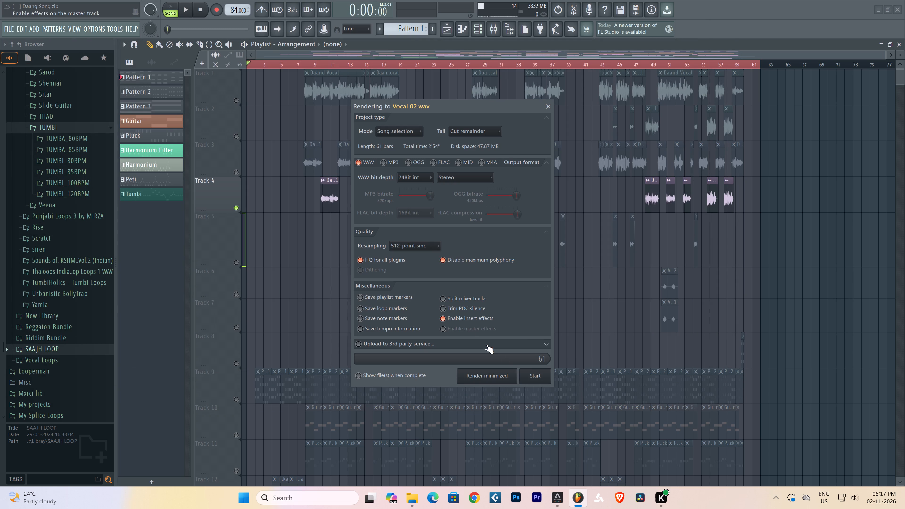
click(530, 373)
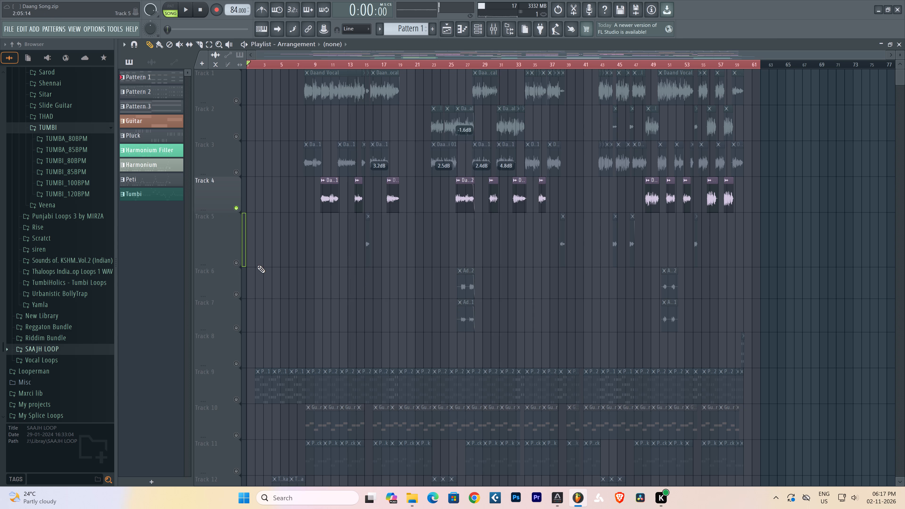
Solo Track 5, also enable Tracks 6 and 7, and listen to their clips near bars 15, 38 and 26.
right_click(237, 263)
click(242, 294)
click(238, 300)
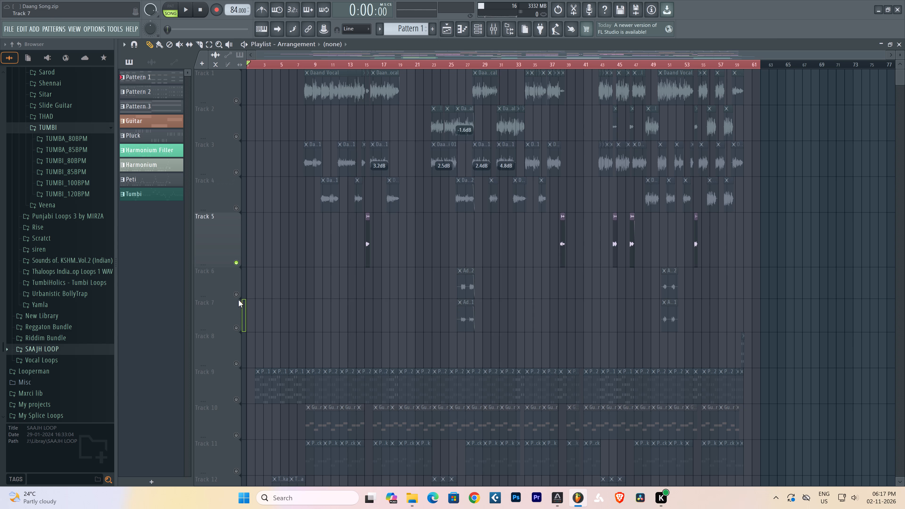
click(238, 298)
click(241, 331)
key(space)
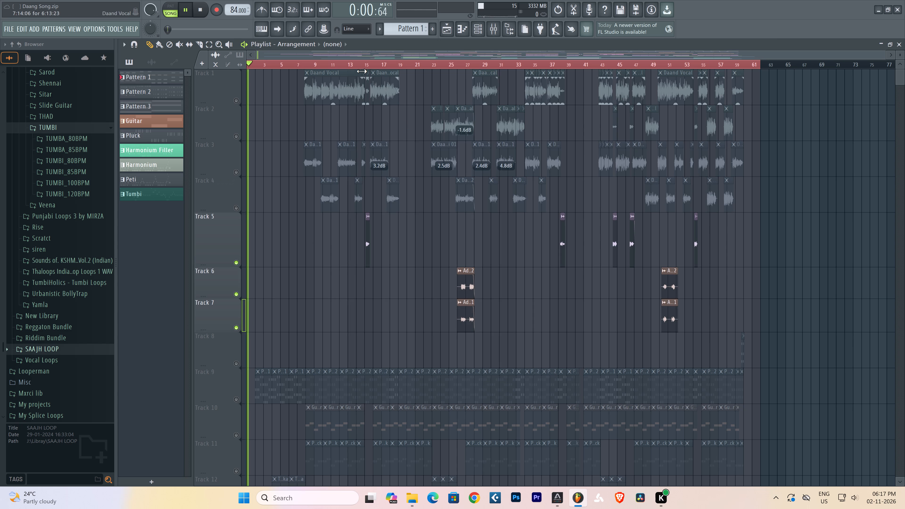
click(363, 68)
scroll(367, 66, up, 4)
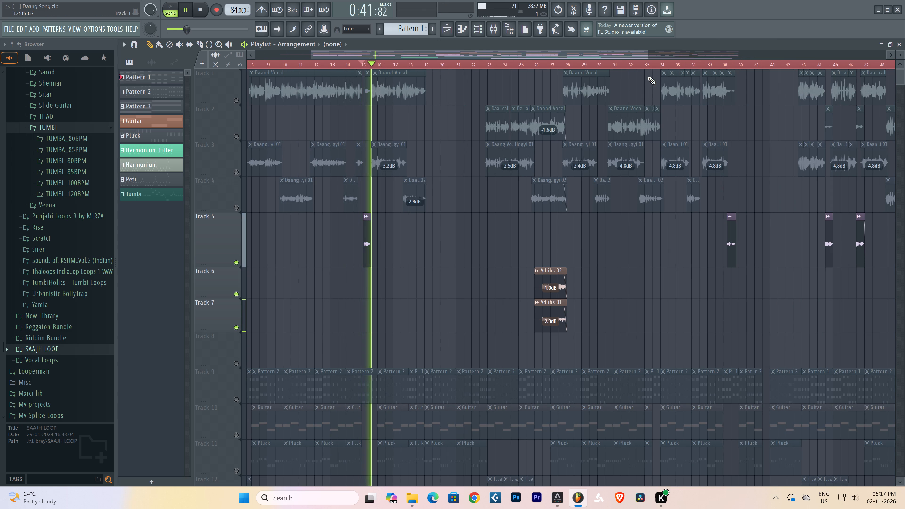
click(729, 65)
click(721, 65)
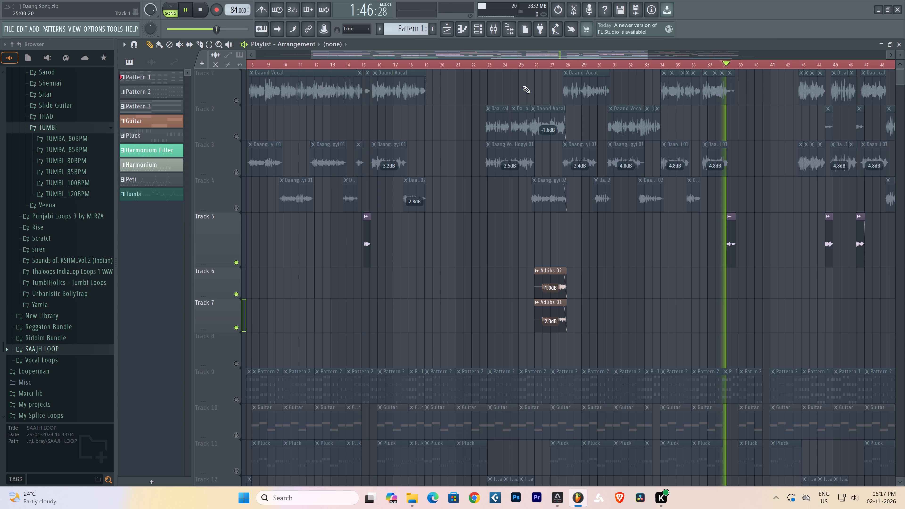
click(534, 64)
click(542, 65)
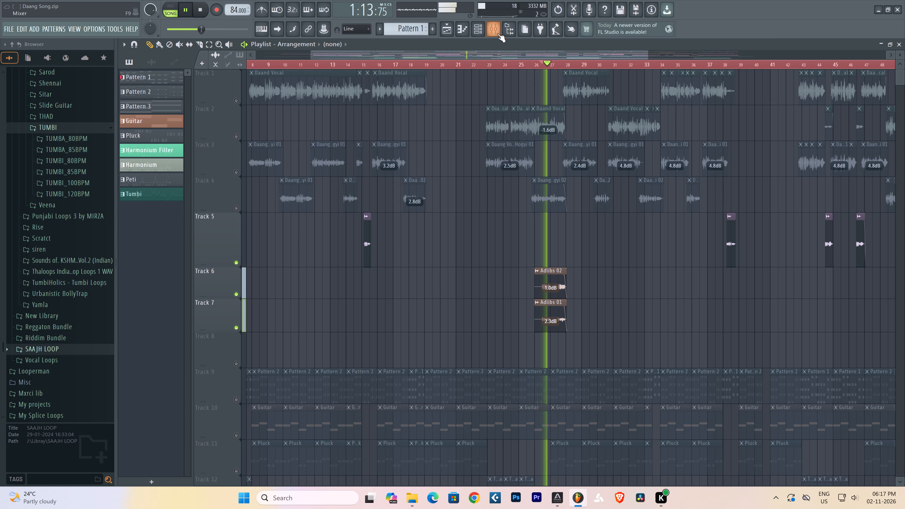
Check which mixer channels the Track 6 and 7 ad-libs play through, and replay the clips near bars 26 and 15.
click(496, 32)
key(space)
key(space)
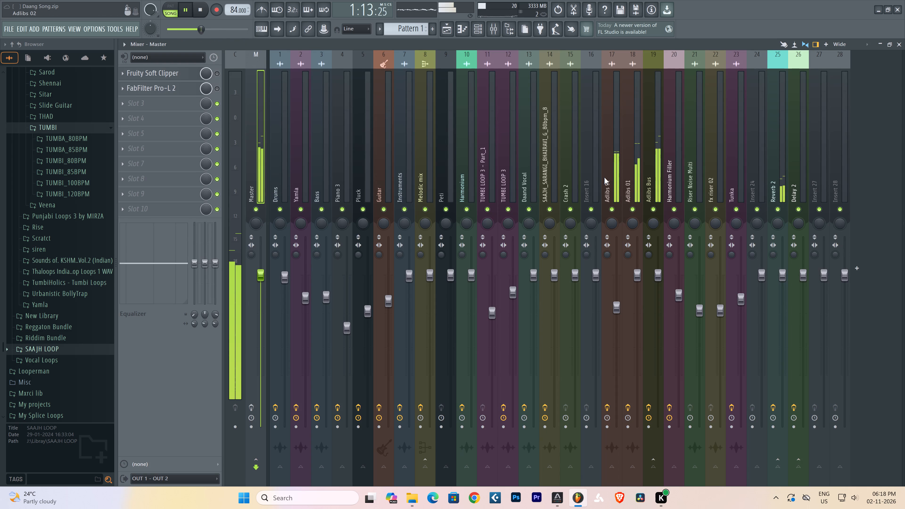
key(space)
scroll(593, 178, down, 2)
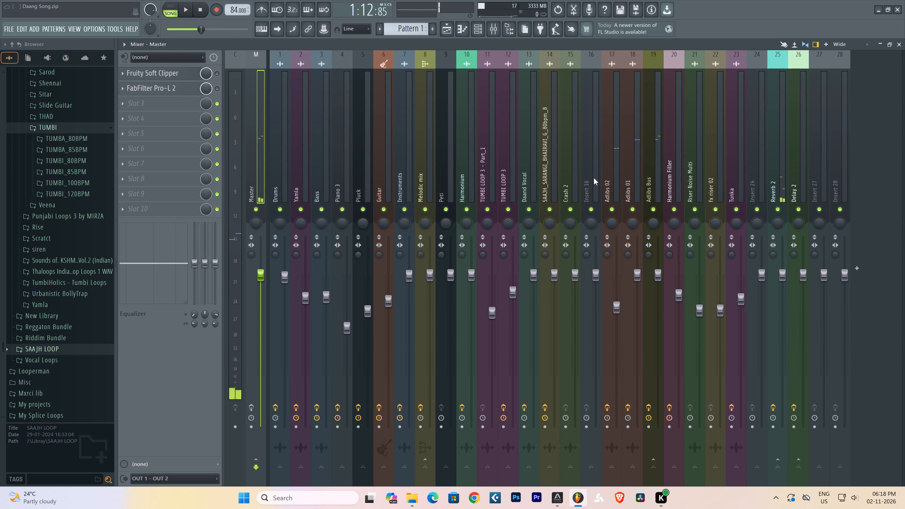
key(space)
click(898, 45)
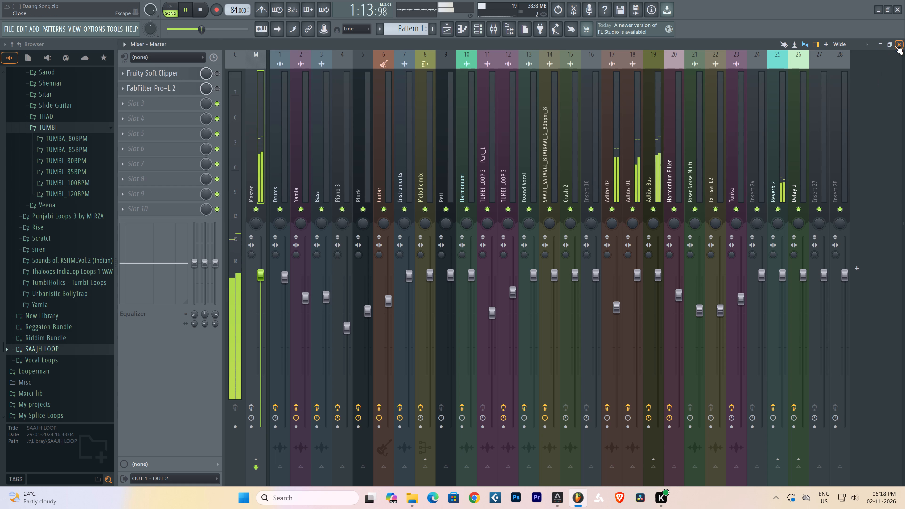
scroll(526, 68, down, 3)
key(space)
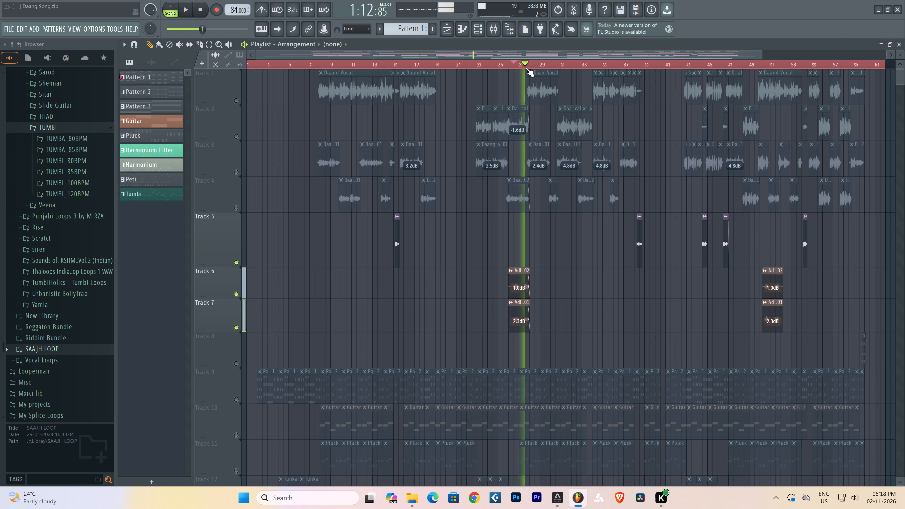
key(space)
scroll(528, 67, up, 3)
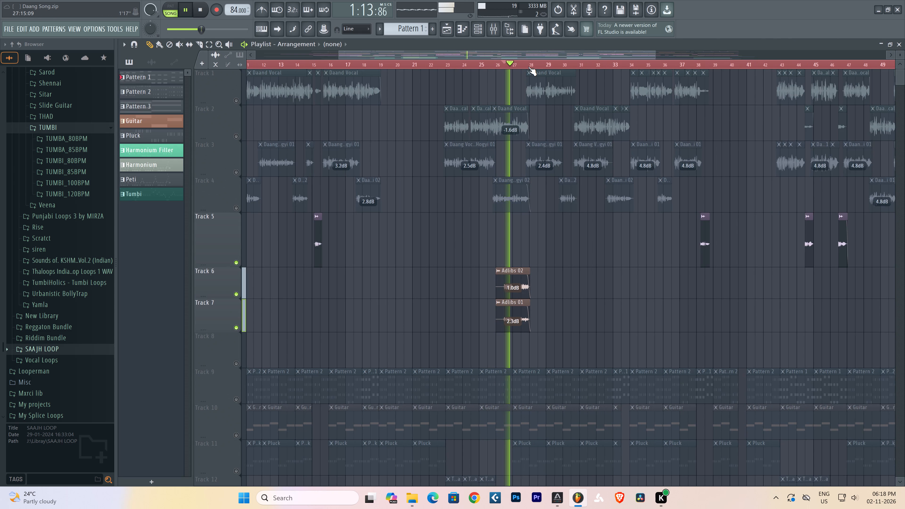
scroll(528, 67, down, 2)
click(372, 65)
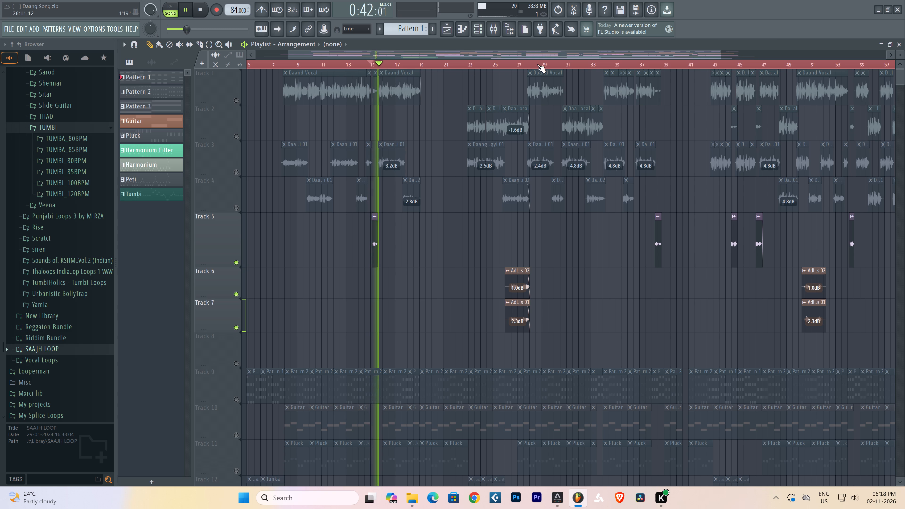
click(522, 65)
Remove the Adlibs Bus send to Reverb 2 in the mixer, play the ad-libs, and return to the playlist.
click(498, 28)
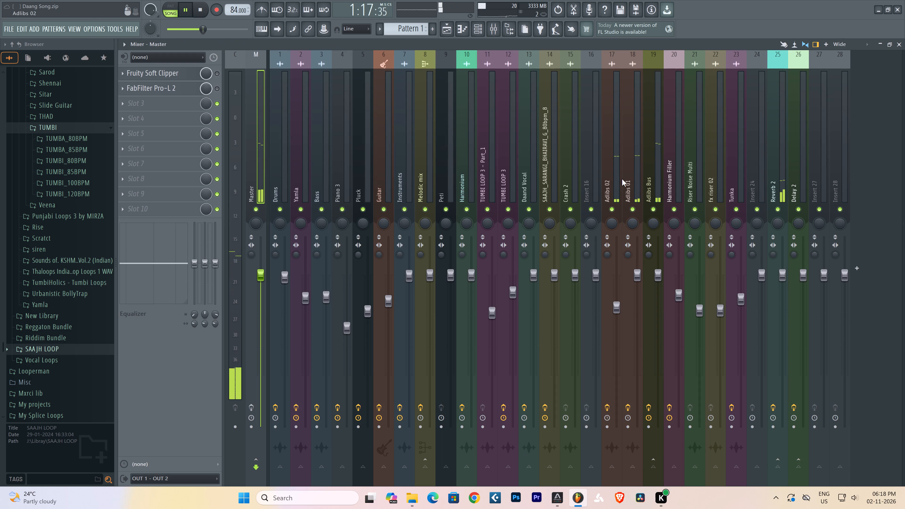
key(space)
click(654, 188)
click(778, 453)
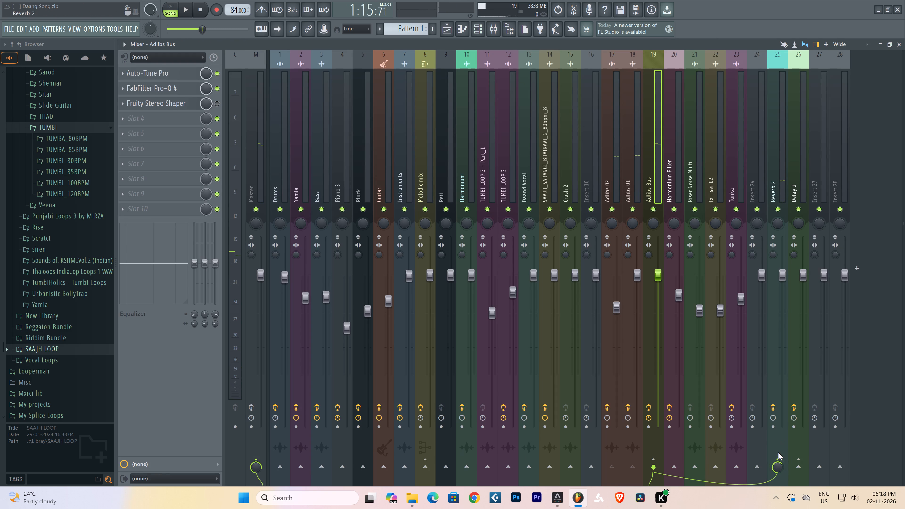
click(777, 458)
key(space)
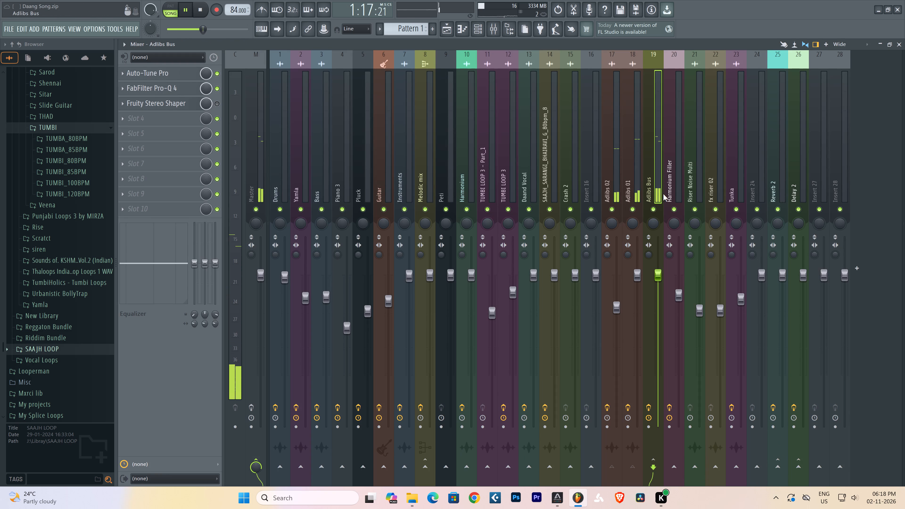
key(space)
key(space)
click(900, 45)
key(space)
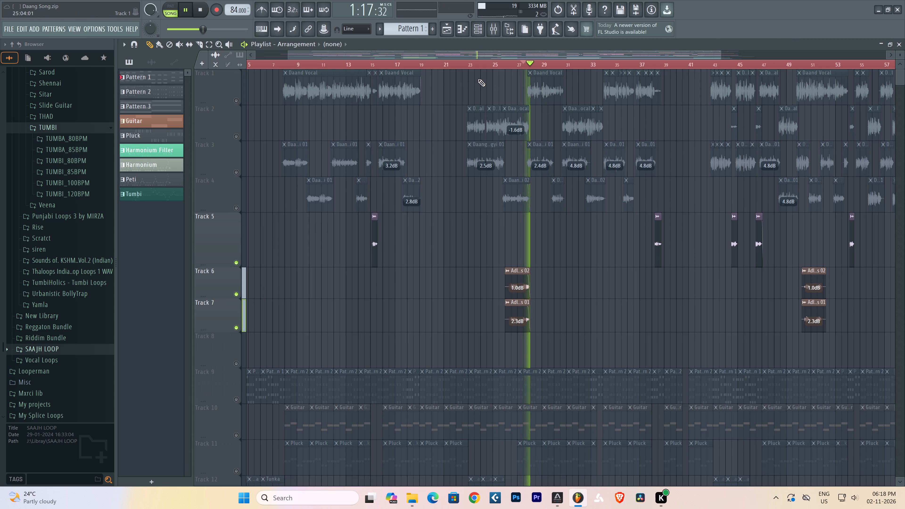
Play the Track 5 clip near bar 15 and check which mixer channel it plays through.
click(363, 64)
key(space)
scroll(370, 63, up, 5)
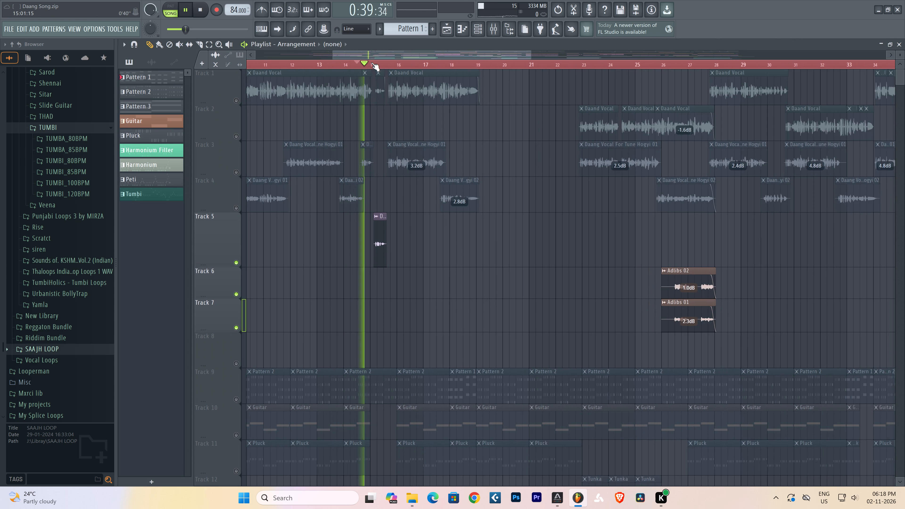
click(371, 62)
click(492, 33)
key(space)
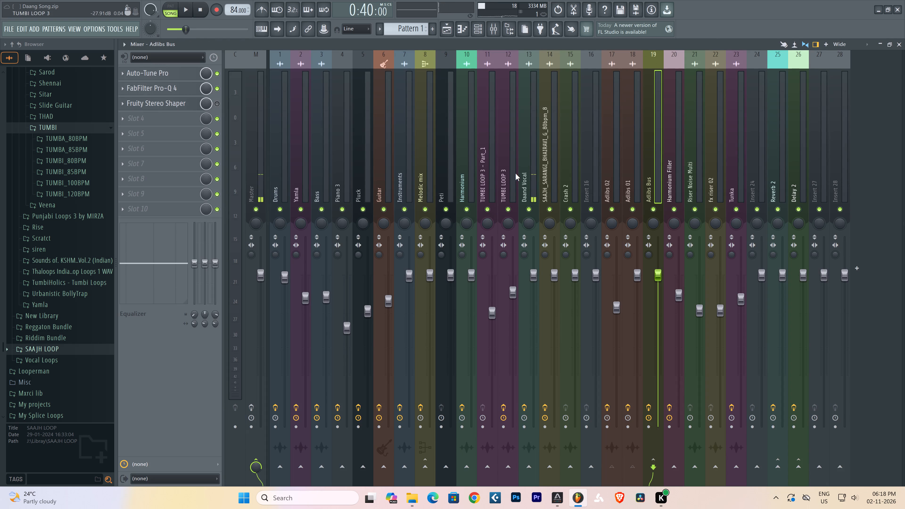
key(space)
Add Fruity Parametric EQ 2 to slot 5 of the Daand Vocal channel, load the Old Telephone preset, and lower band 5's peak.
click(527, 184)
key(space)
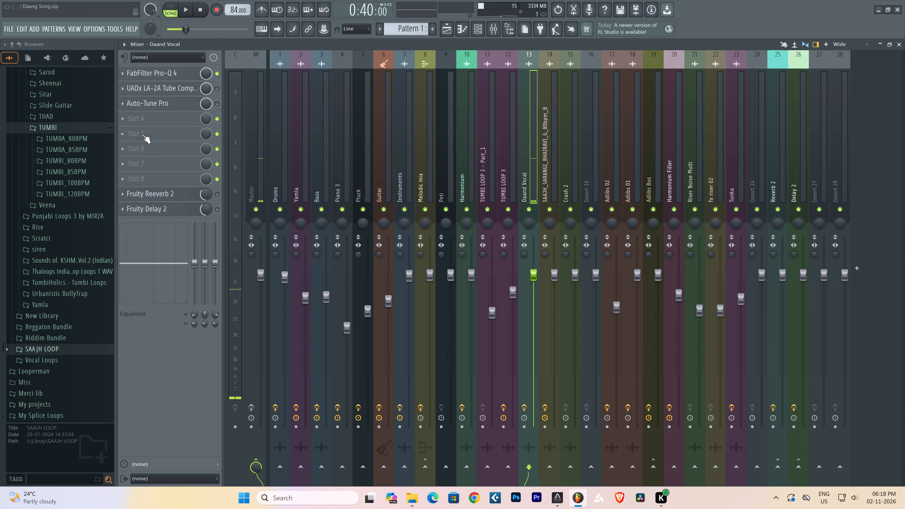
click(142, 134)
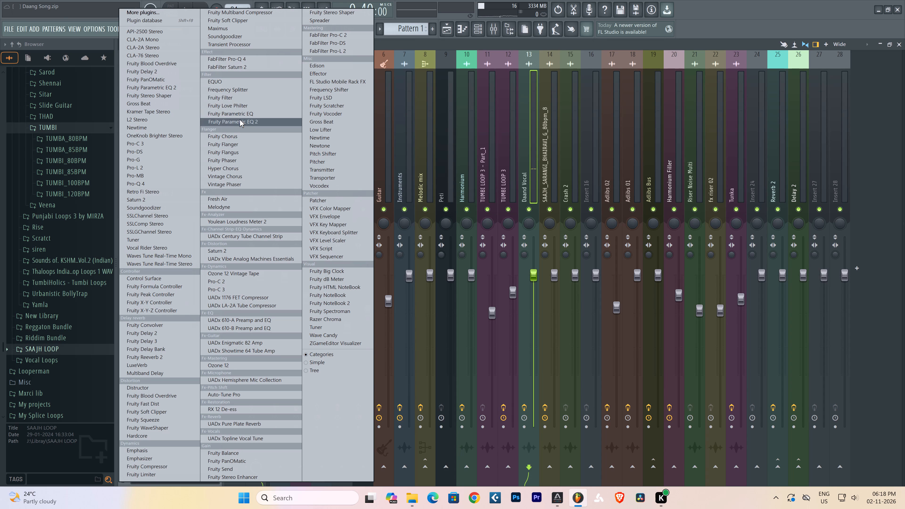
click(240, 119)
right_click(412, 67)
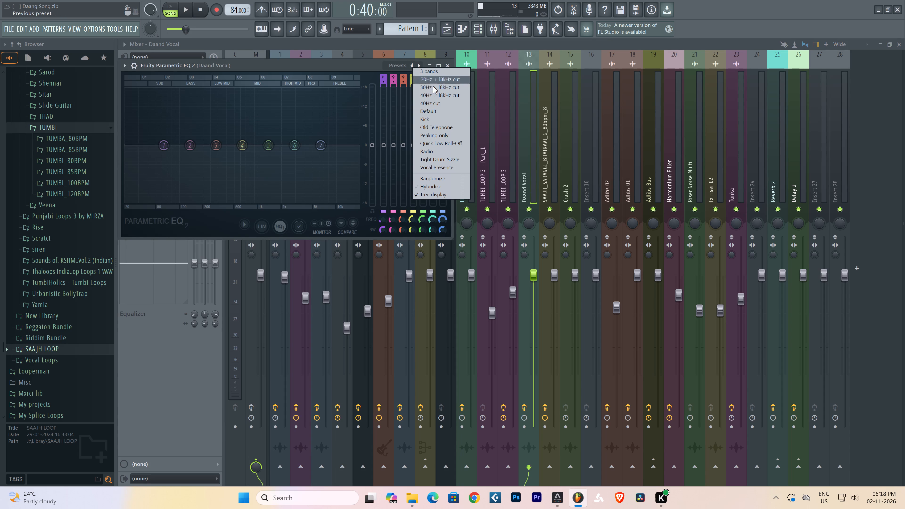
click(445, 127)
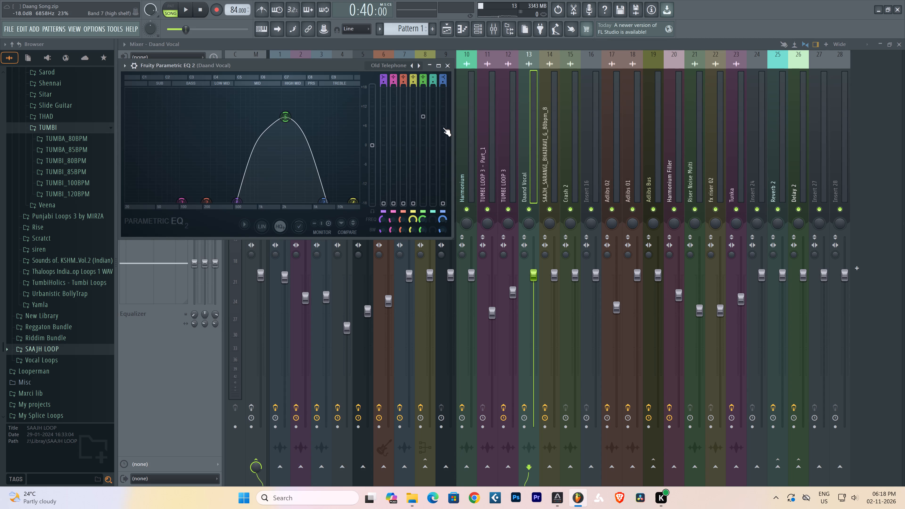
key(space)
drag(288, 118, 289, 155)
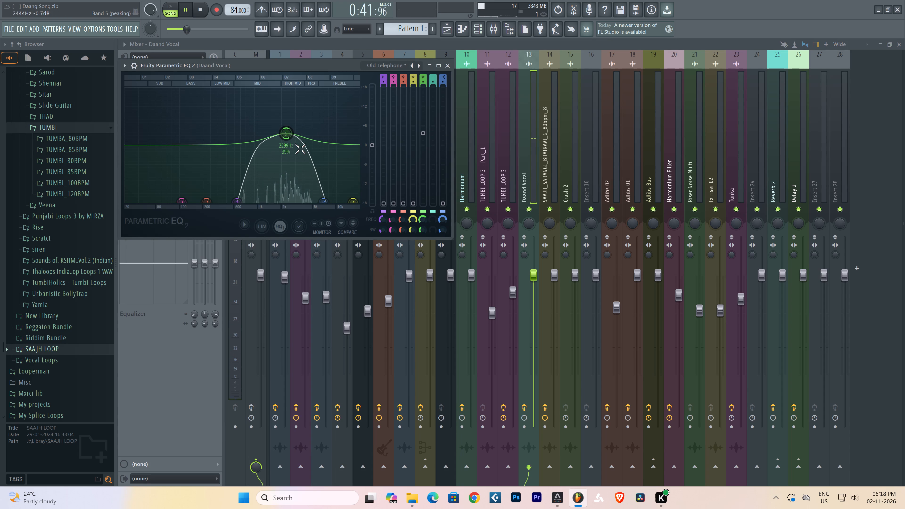
key(space)
key(space)
Return to the playlist and listen to the Track 5 clips near bars 15 and 38 through the new EQ.
drag(898, 46, 887, 51)
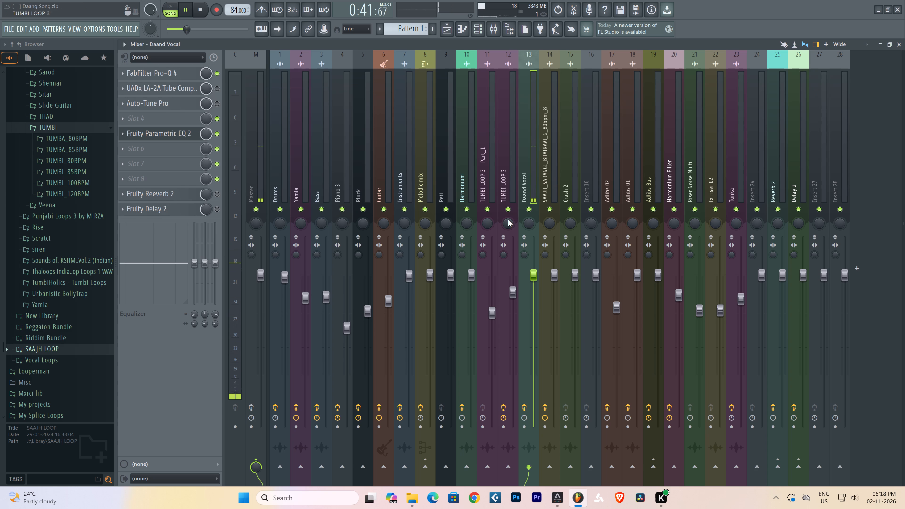
click(902, 45)
key(space)
key(space)
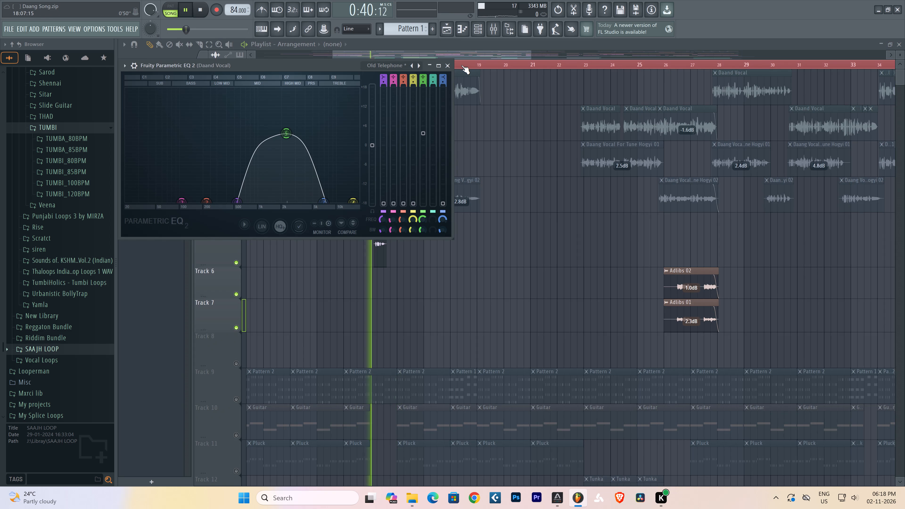
scroll(461, 65, down, 4)
right_click(662, 258)
click(743, 62)
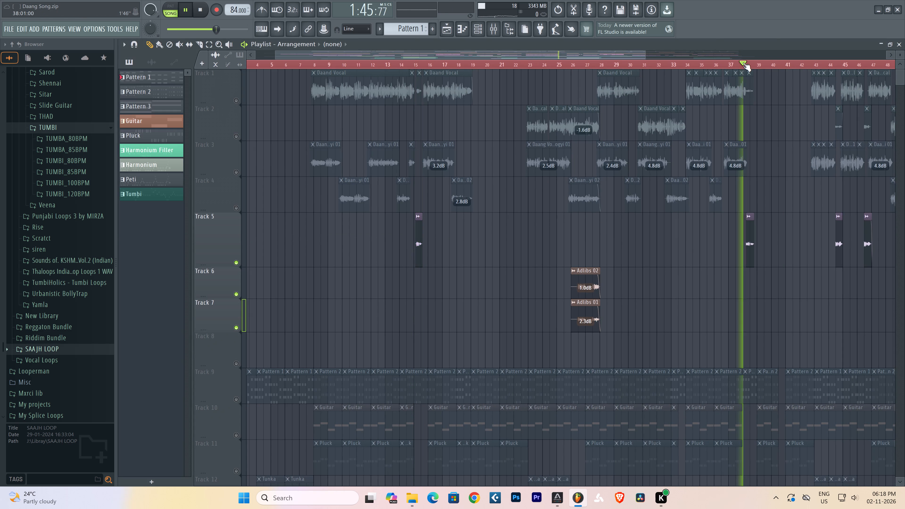
scroll(743, 62, down, 2)
scroll(743, 62, up, 1)
scroll(743, 62, down, 2)
Release the Track 5 solo so all playlist tracks are enabled, and play the arrangement around bars 38 and 43.
right_click(234, 262)
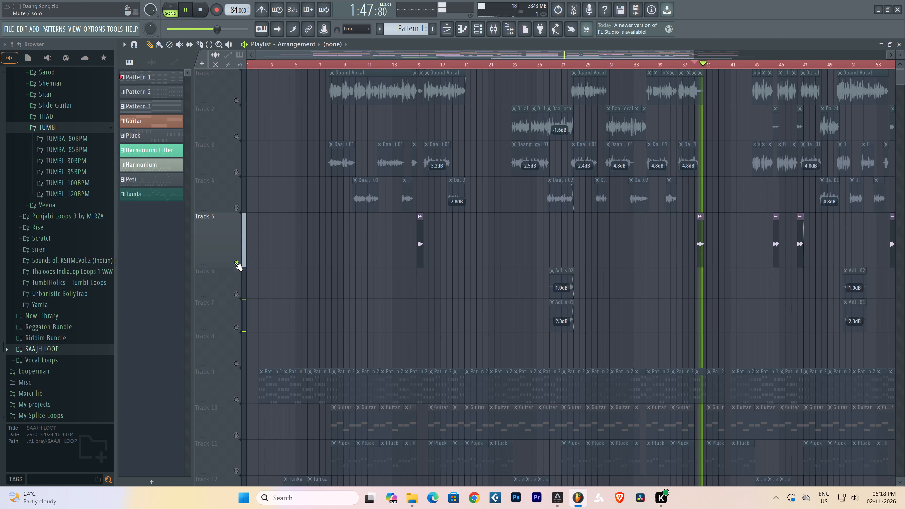
right_click(234, 262)
key(space)
key(space)
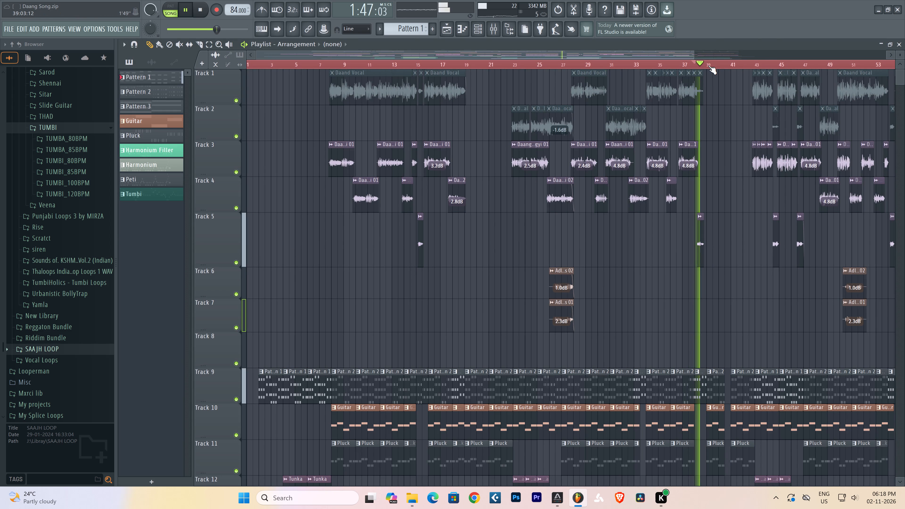
scroll(708, 65, up, 2)
click(784, 62)
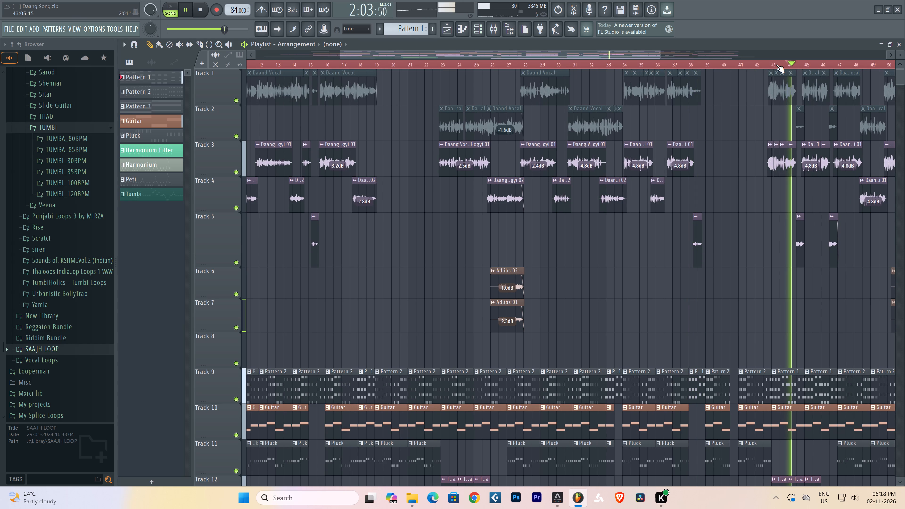
Compare the Daand Vocal channel with Fruity Parametric EQ 2 bypassed and enabled, and lower that EQ's mix level.
scroll(800, 64, up, 6)
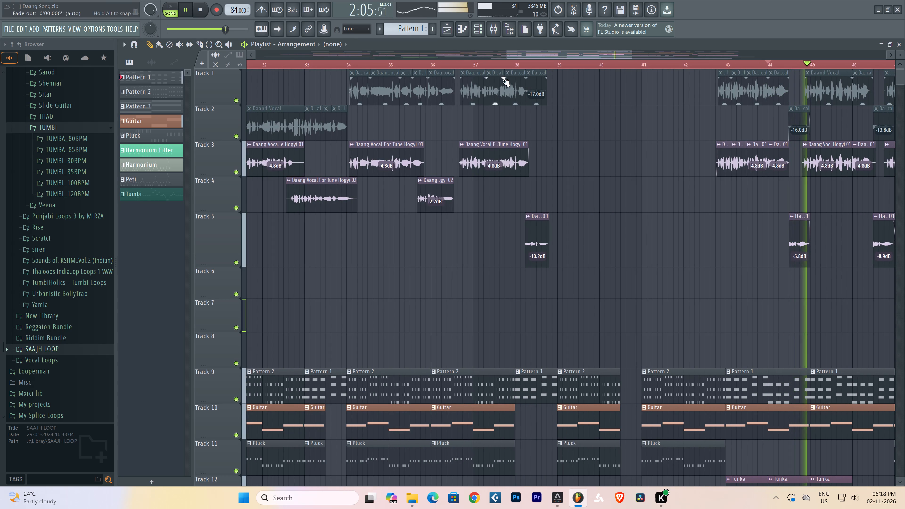
scroll(513, 64, down, 4)
click(493, 32)
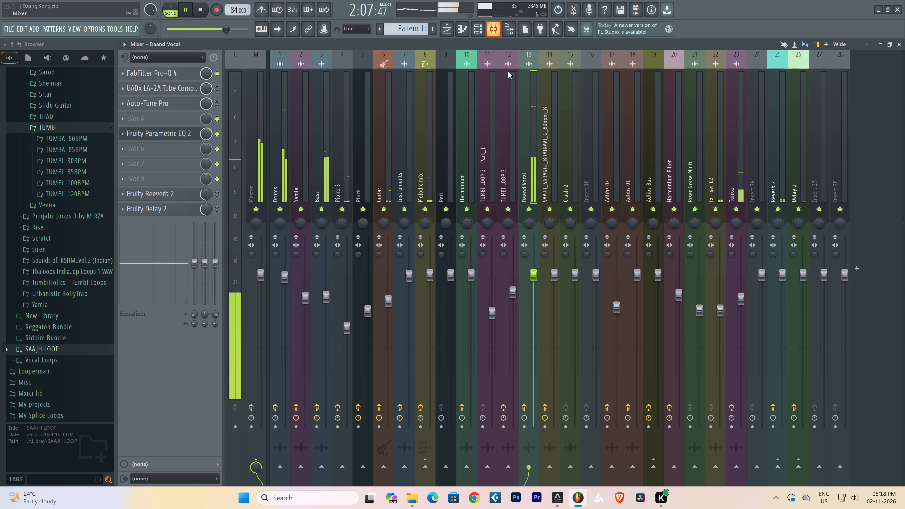
click(212, 136)
click(214, 137)
key(space)
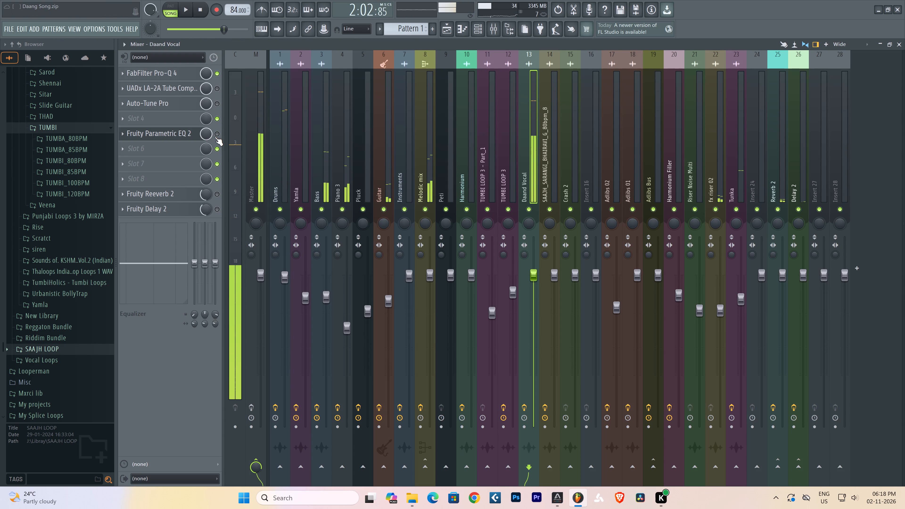
key(space)
click(215, 136)
drag(200, 137, 202, 167)
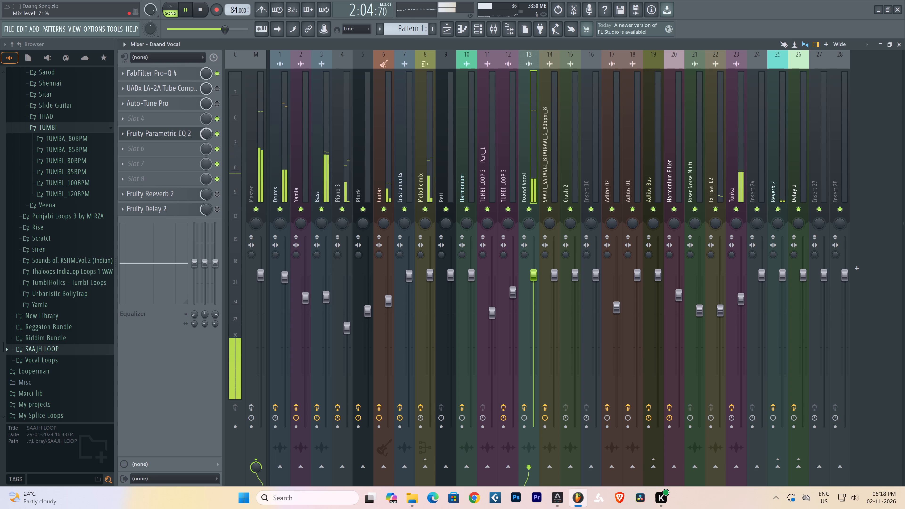
drag(202, 167, 203, 172)
drag(200, 136, 202, 147)
click(903, 42)
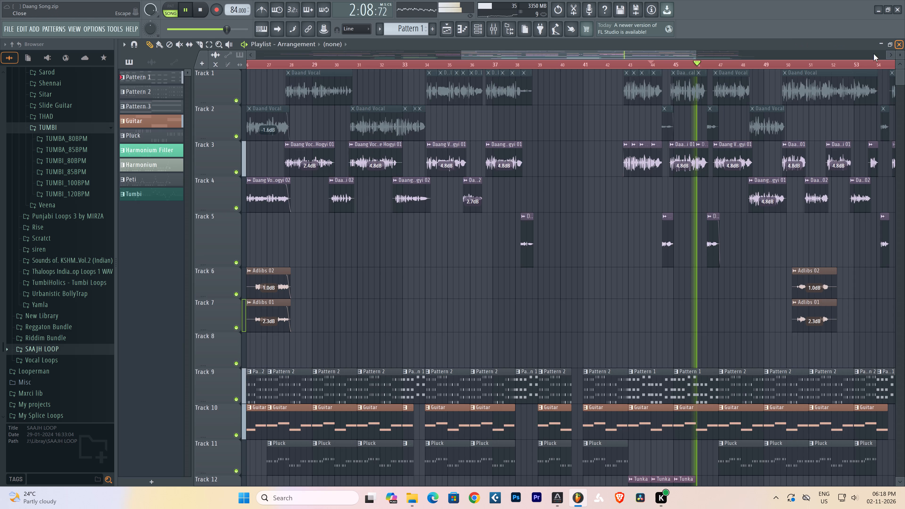
Solo Tracks 5, 6 and 7 in the playlist and play the ad-lib clips near bars 50 and 26.
scroll(366, 66, down, 5)
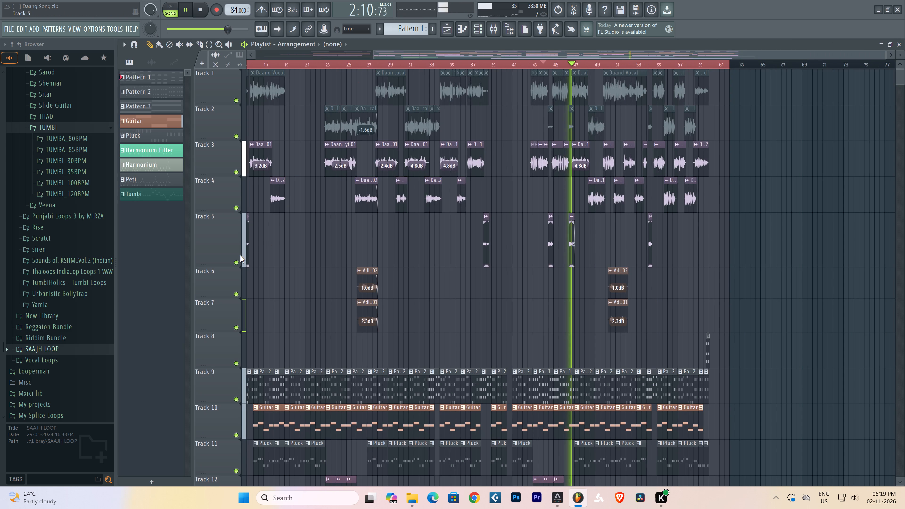
right_click(238, 261)
key(space)
key(space)
click(233, 330)
click(236, 291)
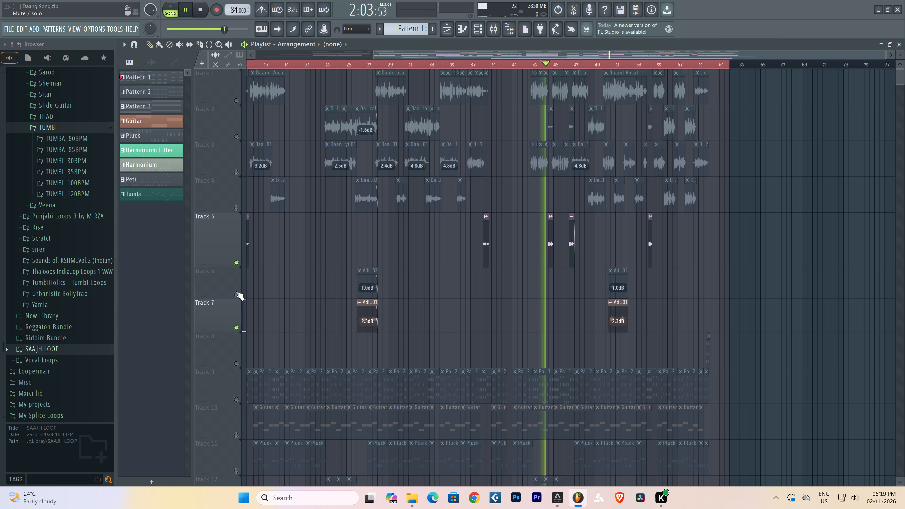
click(609, 65)
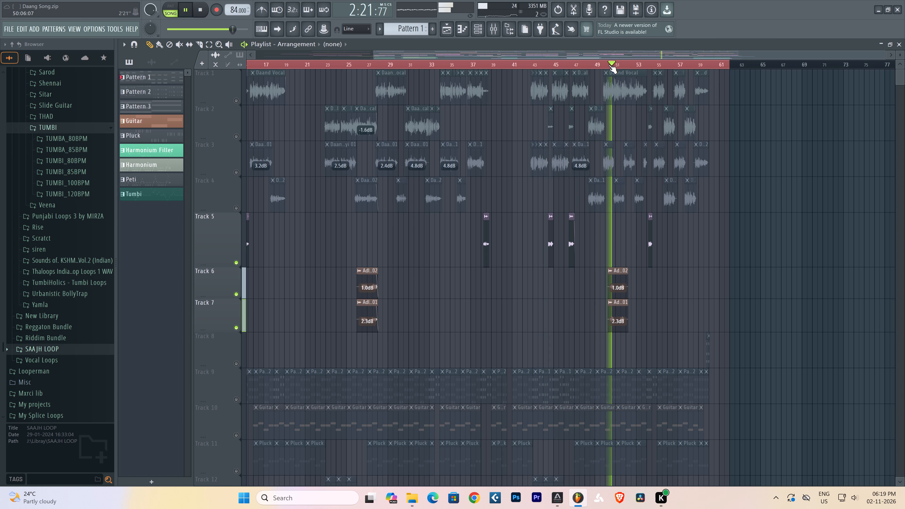
click(353, 64)
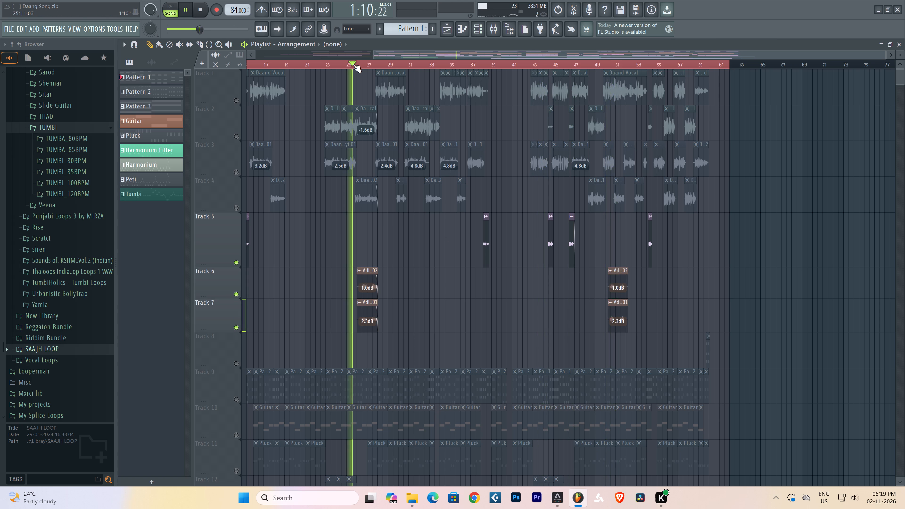
scroll(353, 64, up, 13)
click(370, 64)
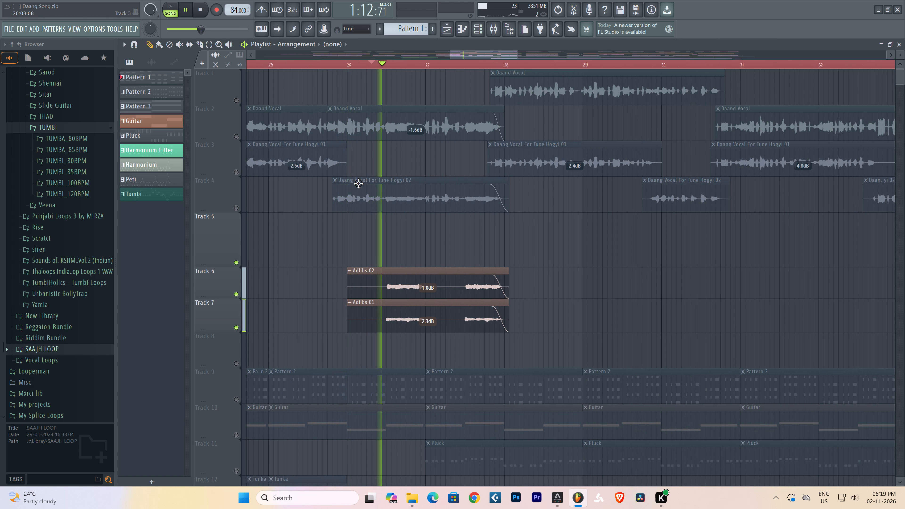
Trim the starts of the Adlibs 01 and Adlibs 02 clips near bar 26 to where the voice begins.
ctrl+drag(368, 253, 358, 333)
key(space)
key(space)
drag(349, 324, 372, 324)
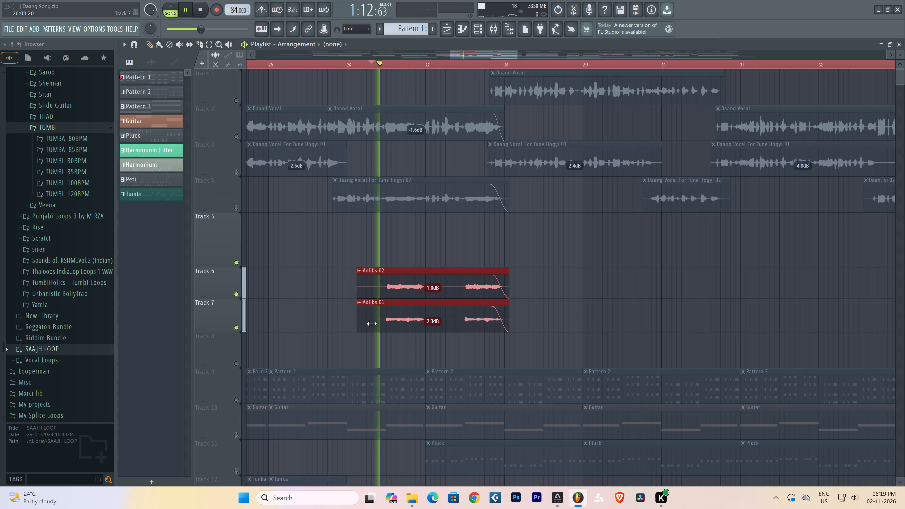
drag(372, 324, 382, 324)
right_click(556, 305)
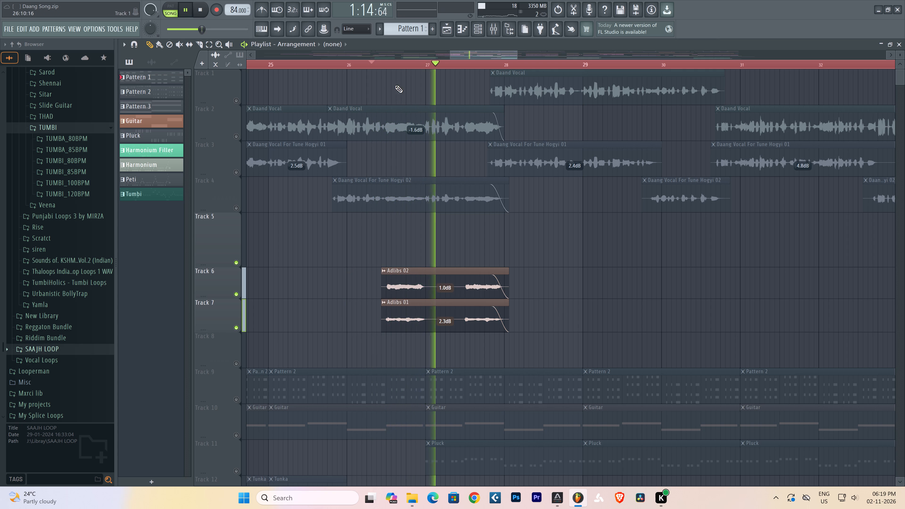
Raise the low cut of the Adlibs Bus channel's FabFilter Pro-Q 4 to about 288 Hz while playing the ad-libs.
click(499, 30)
key(space)
click(649, 187)
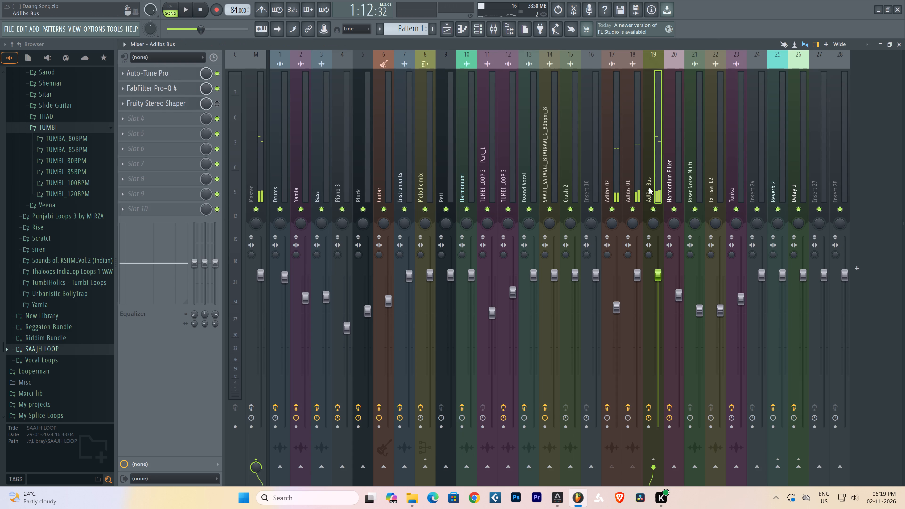
key(space)
click(161, 89)
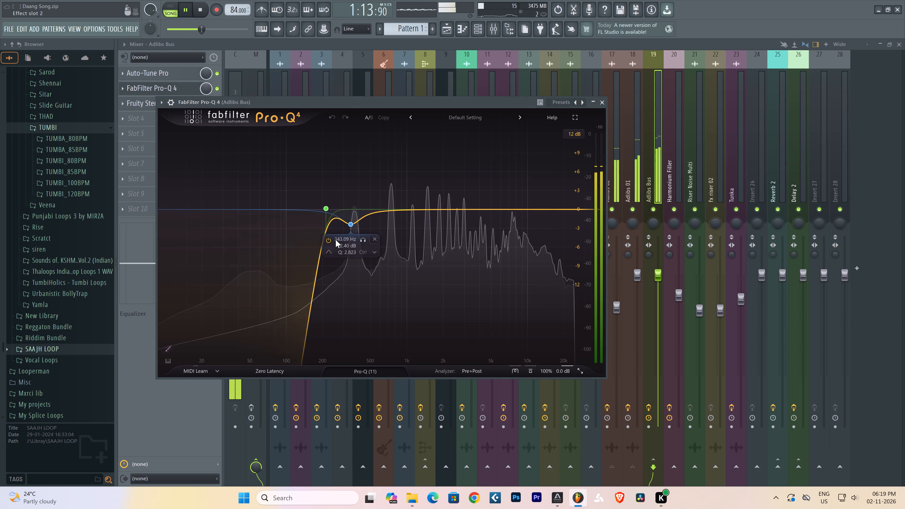
key(space)
drag(327, 202, 334, 203)
click(330, 205)
drag(328, 206, 343, 204)
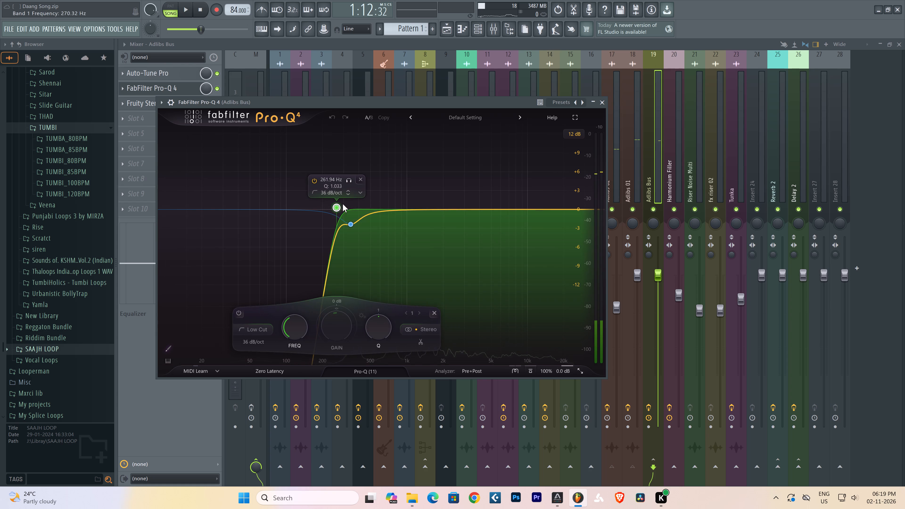
drag(343, 204, 344, 202)
key(space)
key(space)
Move the Pro-Q 4 bell cut on the Adlibs Bus to a higher frequency at about -3.5 dB, and listen.
drag(350, 221, 363, 228)
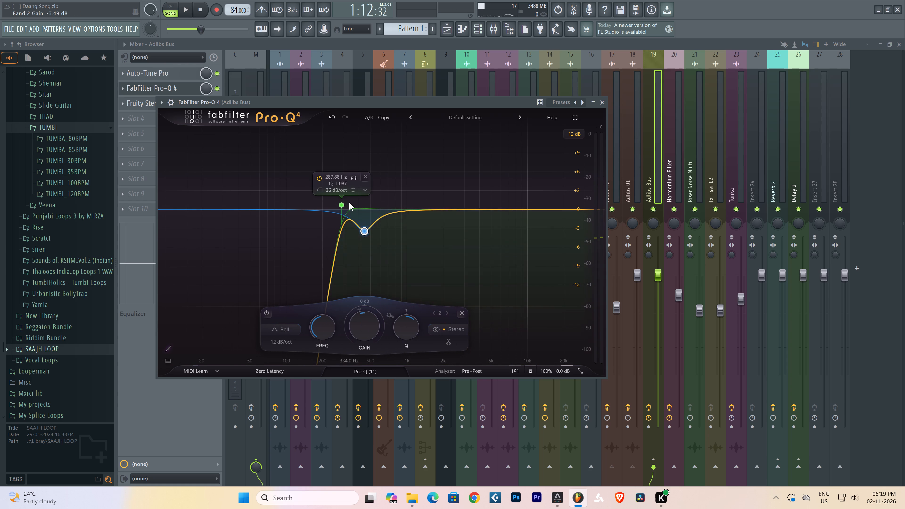
key(space)
key(space)
key(space)
click(603, 106)
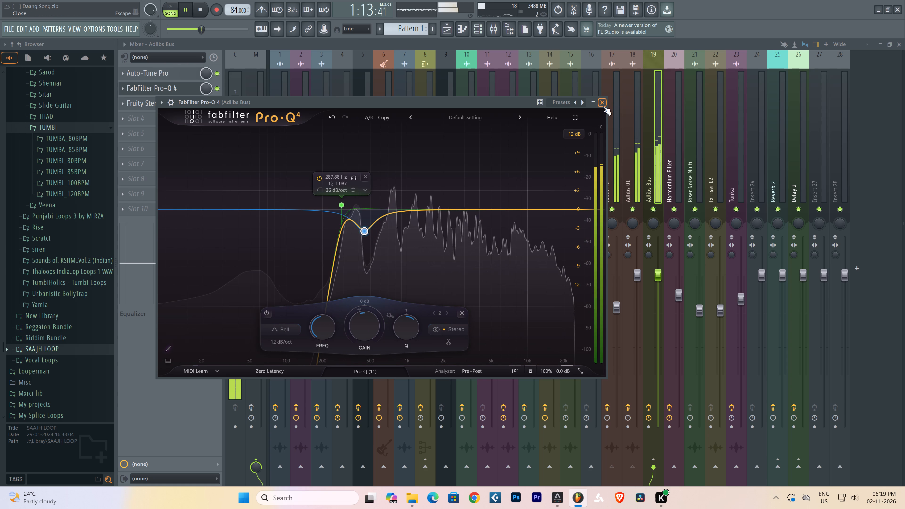
Solo the Adlibs 01 mixer channel and listen to it with its Fruity Stereo Shaper settings open.
key(space)
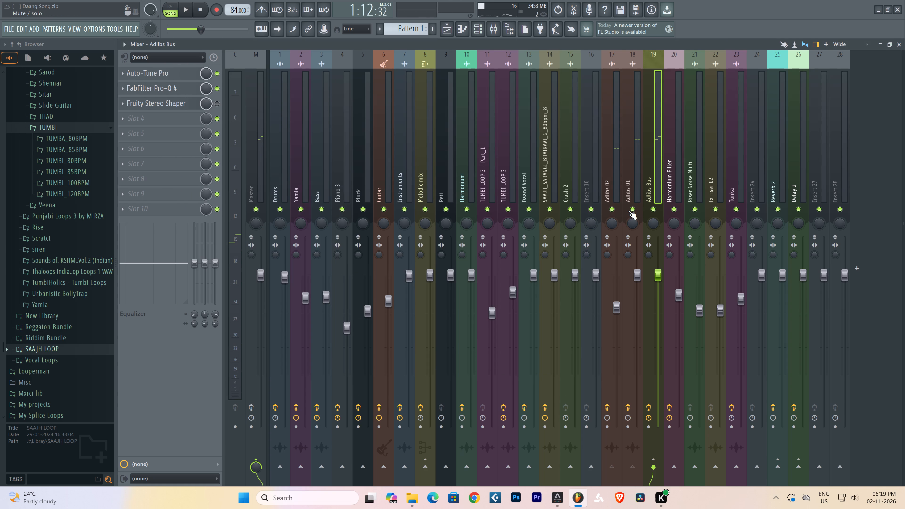
right_click(628, 210)
click(627, 185)
key(space)
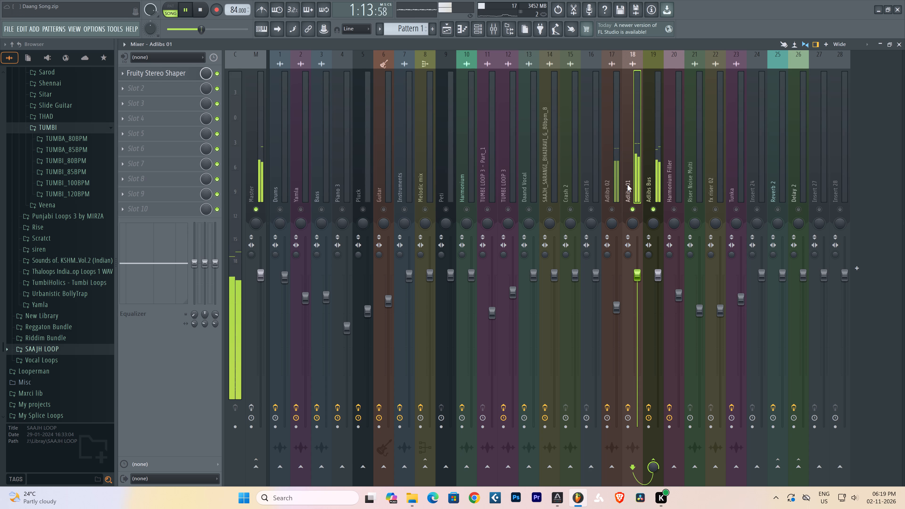
click(627, 184)
key(space)
click(168, 75)
key(space)
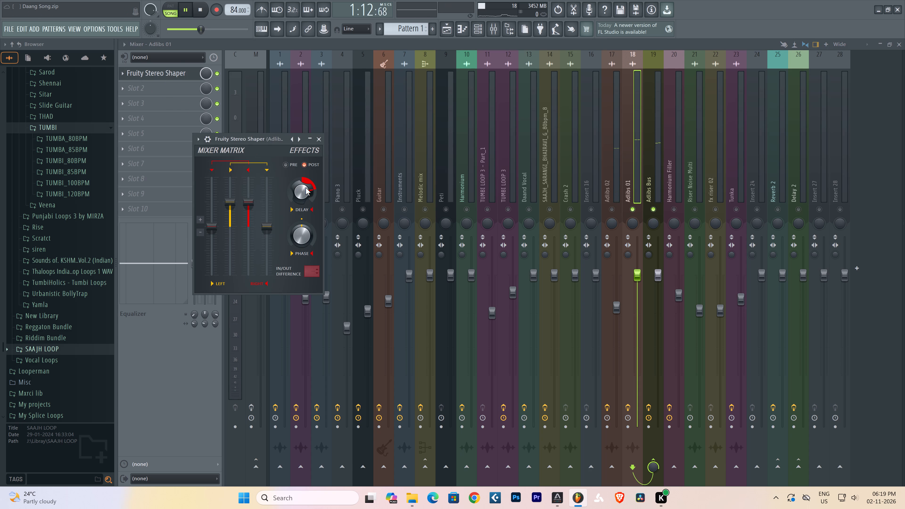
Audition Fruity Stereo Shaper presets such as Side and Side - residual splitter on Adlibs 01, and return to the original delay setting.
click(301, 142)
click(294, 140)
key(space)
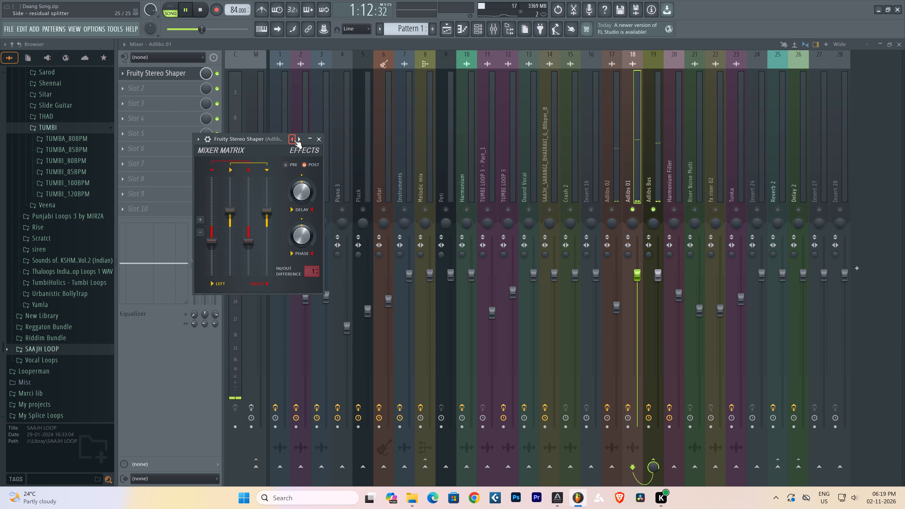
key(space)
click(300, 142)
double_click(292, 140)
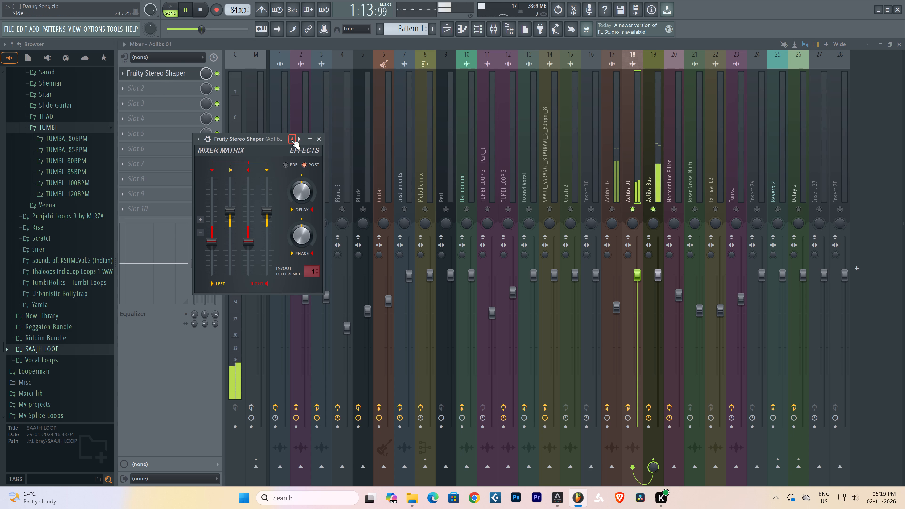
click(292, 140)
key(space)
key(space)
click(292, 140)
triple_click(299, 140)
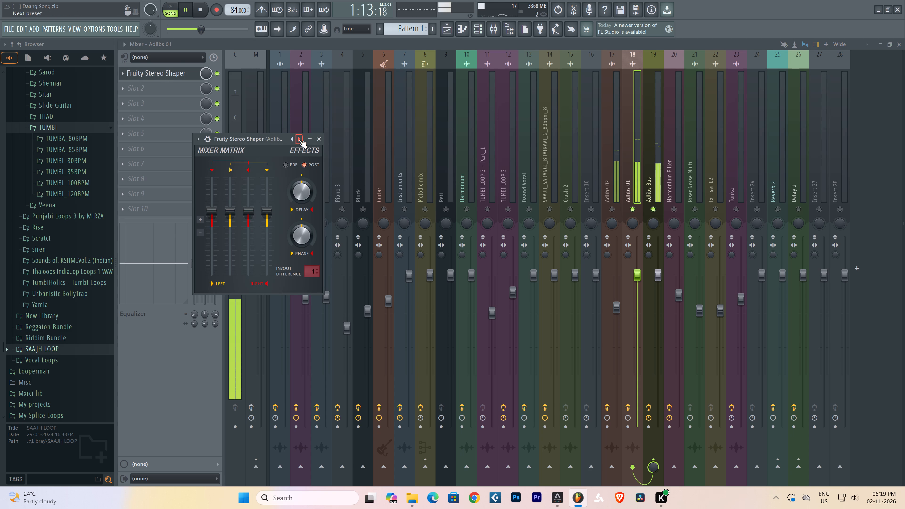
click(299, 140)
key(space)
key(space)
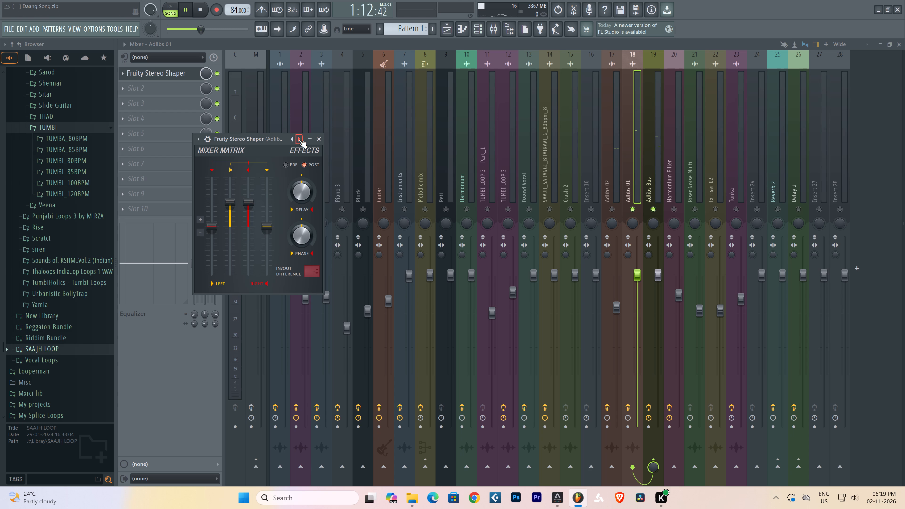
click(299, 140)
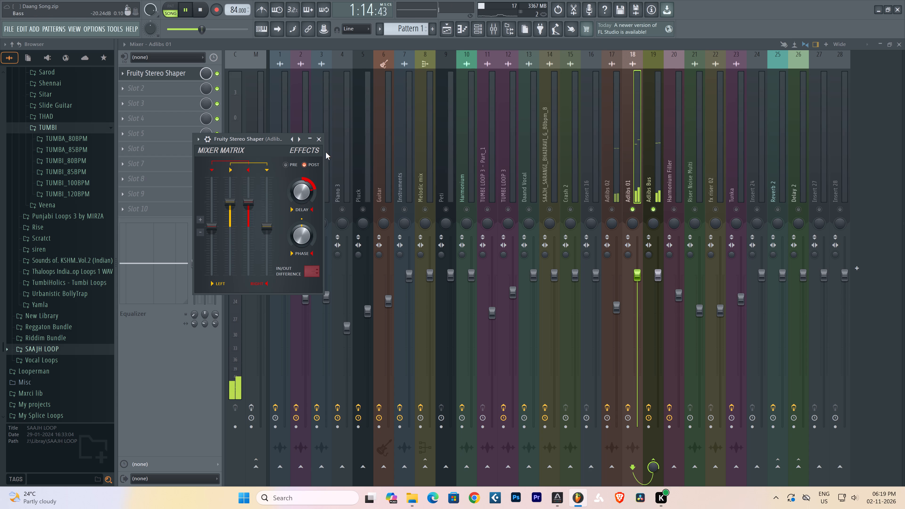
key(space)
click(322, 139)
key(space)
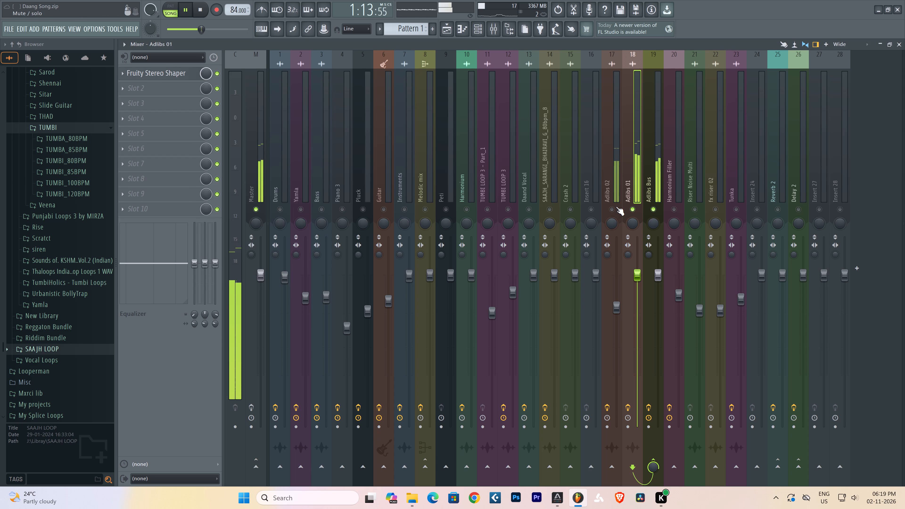
Release the ad-lib channel solo so all mixer channels are enabled, replay the ad-libs, and return to the playlist.
click(616, 206)
right_click(616, 206)
right_click(616, 206)
key(space)
key(space)
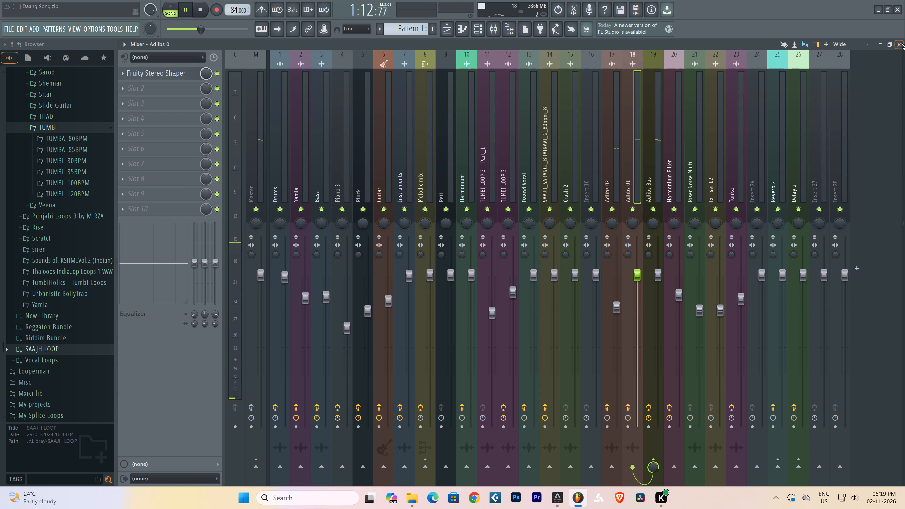
click(899, 44)
Listen to the trimmed ad-libs near bar 27 and the Track 5 clip near bar 38.
scroll(374, 67, down, 4)
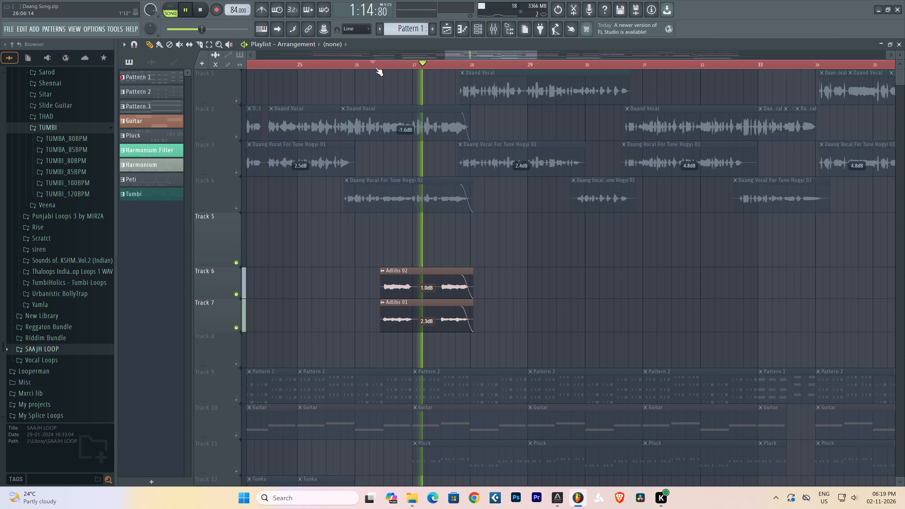
scroll(375, 67, down, 9)
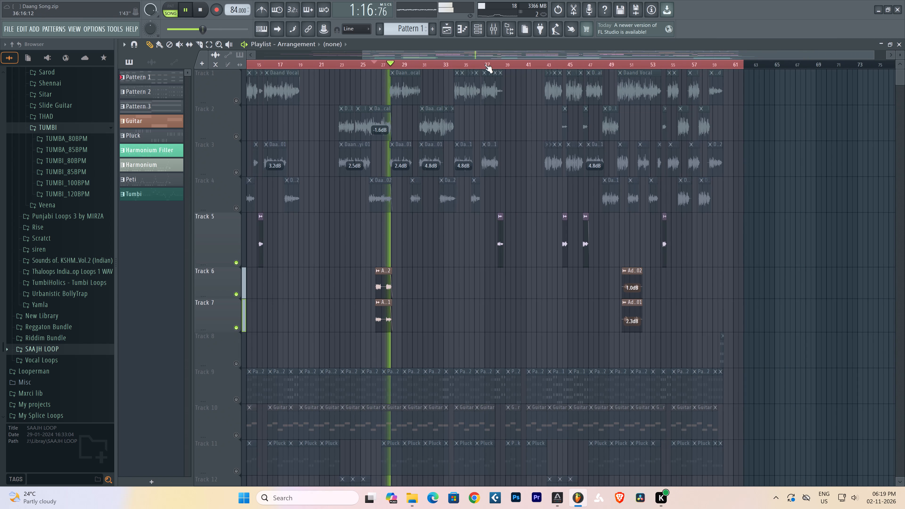
click(486, 65)
click(489, 65)
click(494, 65)
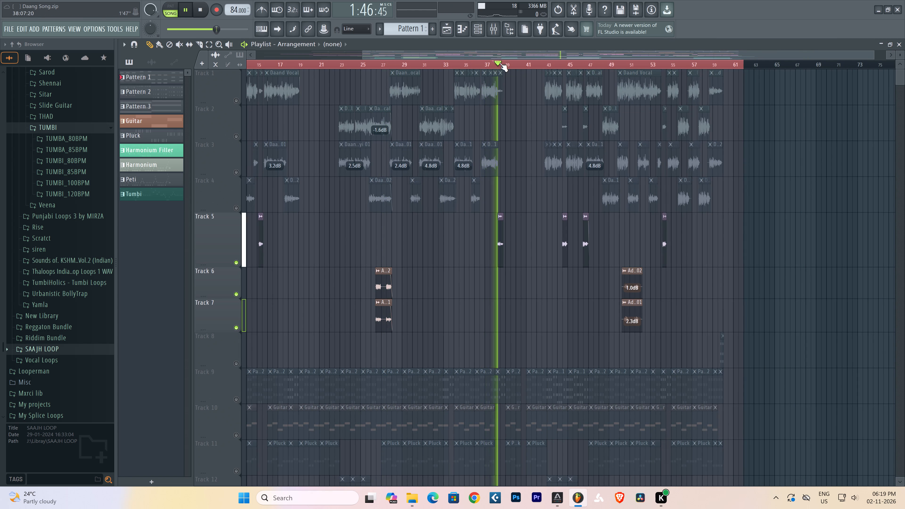
Select all Track 5 clips, raise their gain so the bar 15 clip is at -4.8 dB, and cue playback just before it.
scroll(499, 63, down, 1)
scroll(499, 63, up, 1)
scroll(499, 63, down, 1)
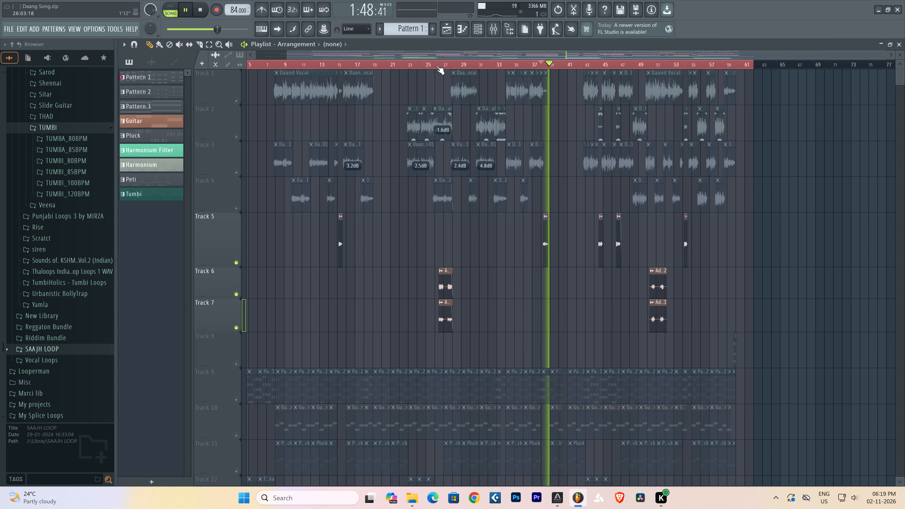
ctrl+drag(737, 226, 268, 226)
scroll(318, 62, up, 3)
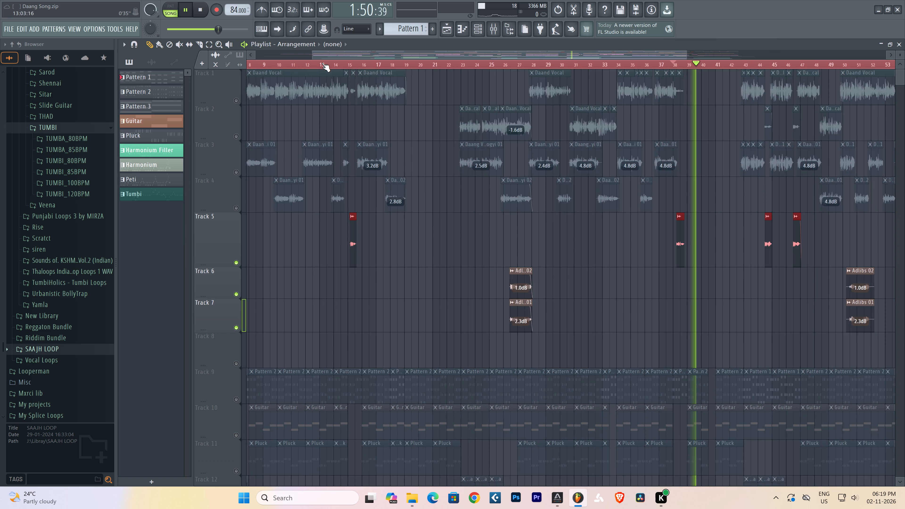
scroll(328, 65, up, 8)
drag(412, 263, 415, 260)
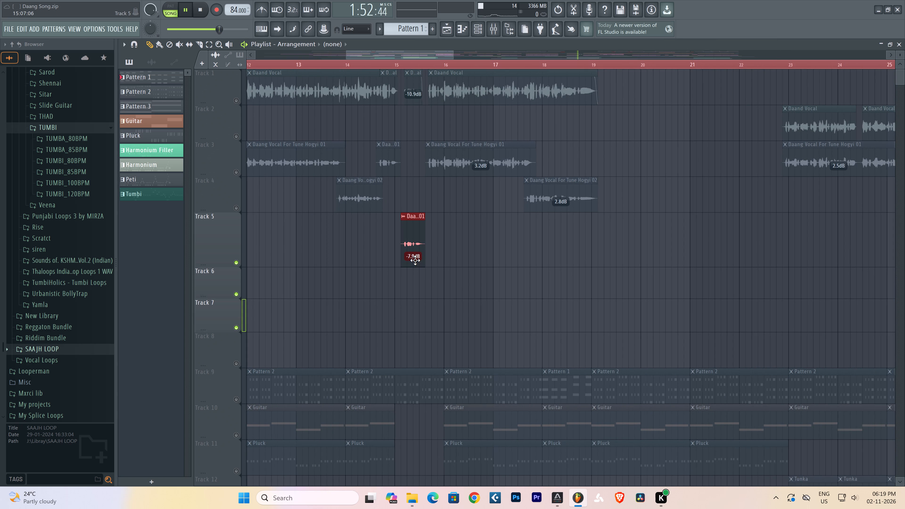
drag(415, 260, 417, 258)
key(ctrl+z)
drag(413, 265, 414, 263)
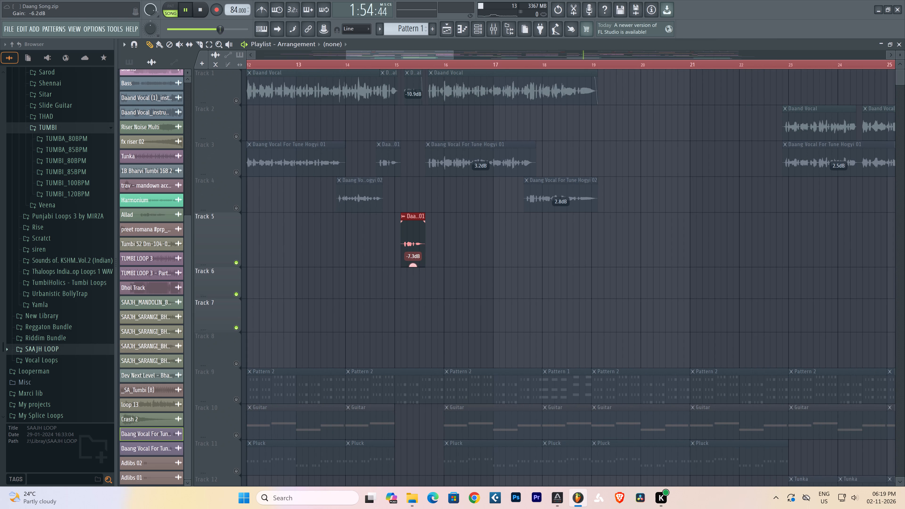
drag(414, 263, 415, 257)
key(space)
click(393, 63)
scroll(393, 63, up, 1)
scroll(393, 63, down, 3)
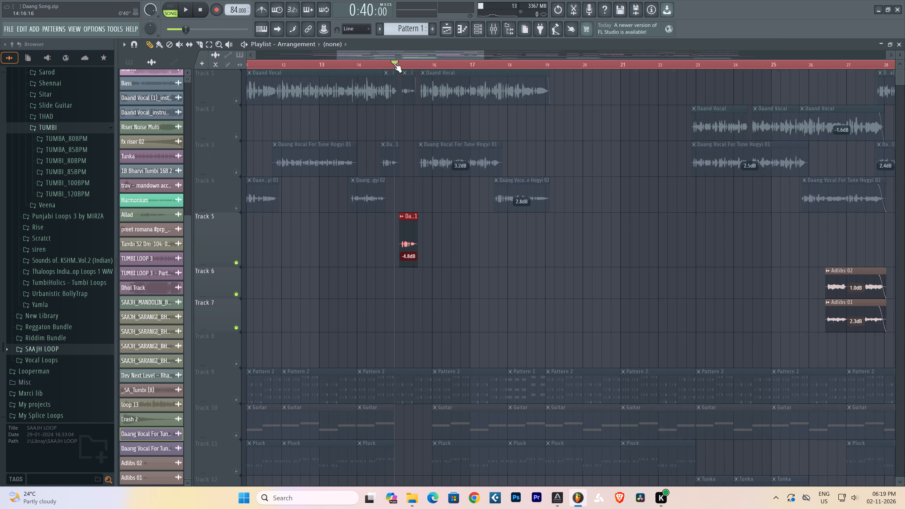
Listen to the gain-adjusted Track 5 clip near bar 38, stop playback, and deselect the Track 5 clips.
scroll(393, 63, down, 4)
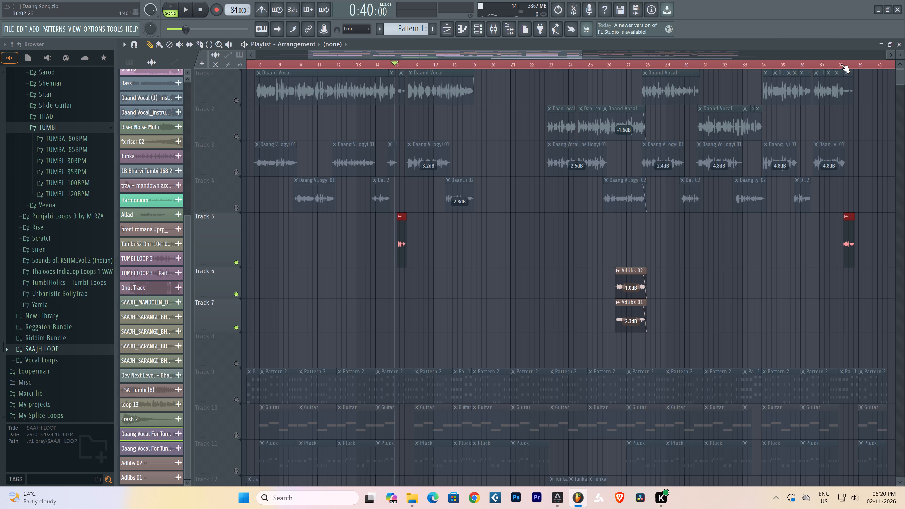
key(space)
click(839, 63)
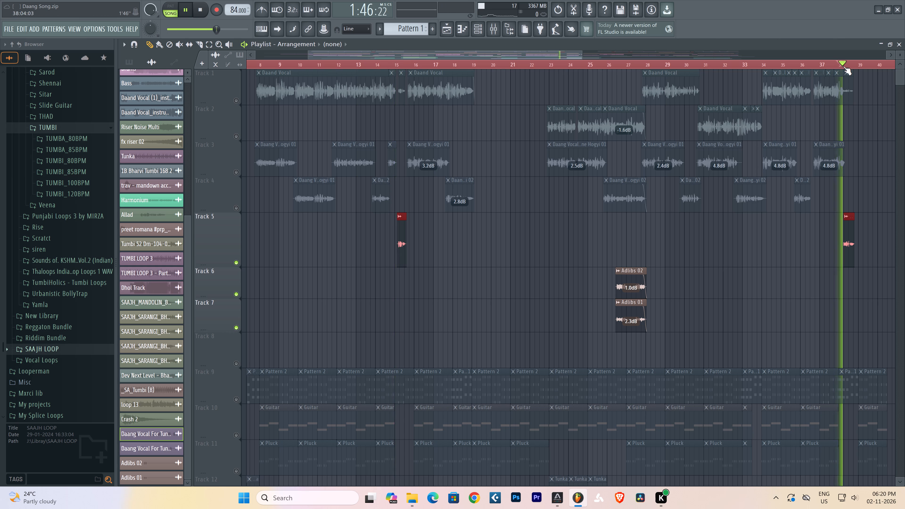
scroll(834, 61, down, 3)
scroll(834, 61, up, 2)
scroll(834, 61, down, 5)
right_click(566, 230)
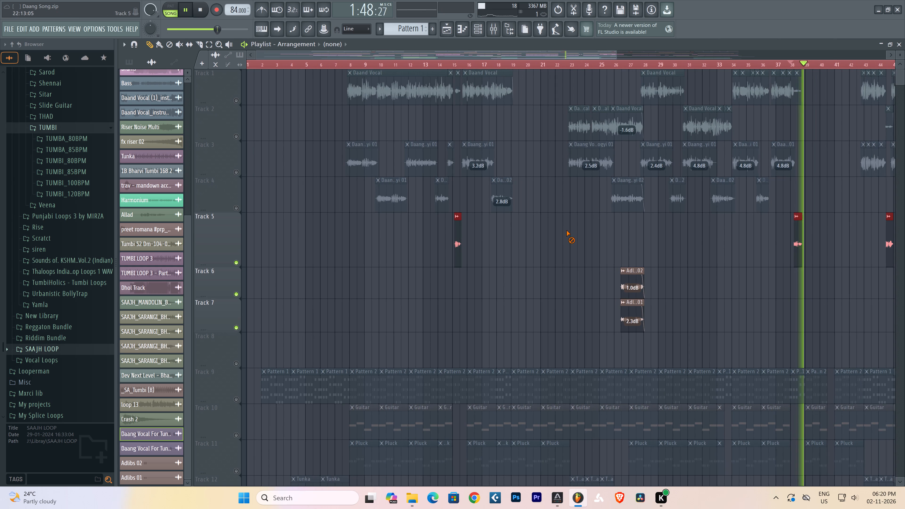
key(space)
Render the soloed Tracks 5 to 7 as a WAV file named Adlibs in the Daang Song Stems folder.
scroll(426, 64, down, 6)
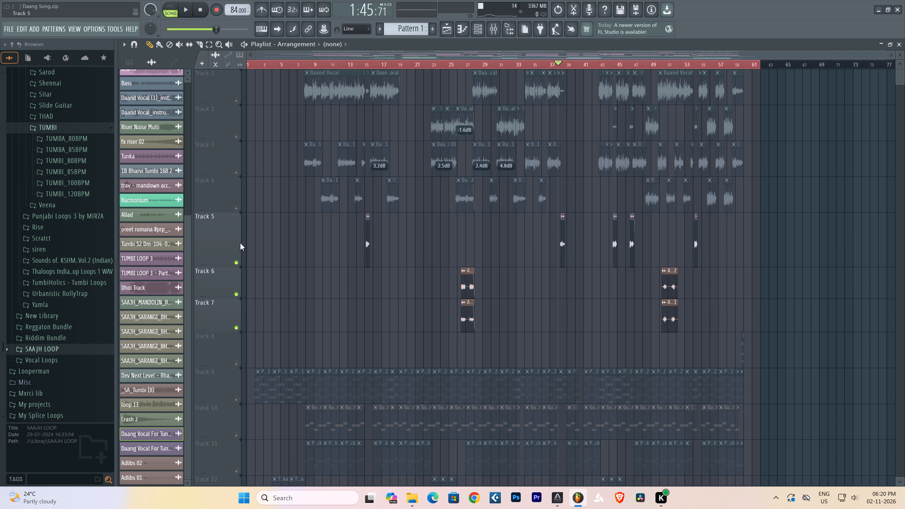
scroll(301, 250, down, 3)
scroll(301, 250, up, 4)
key(ctrl+r)
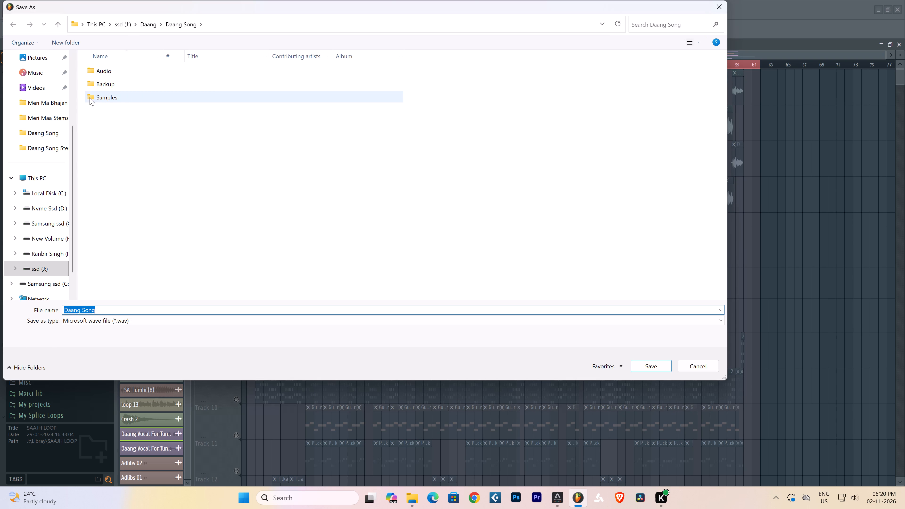
click(56, 25)
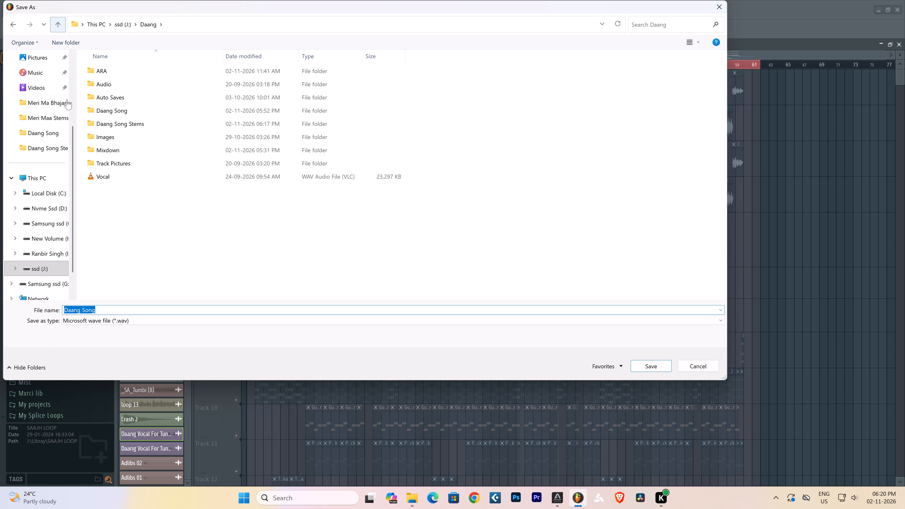
double_click(108, 124)
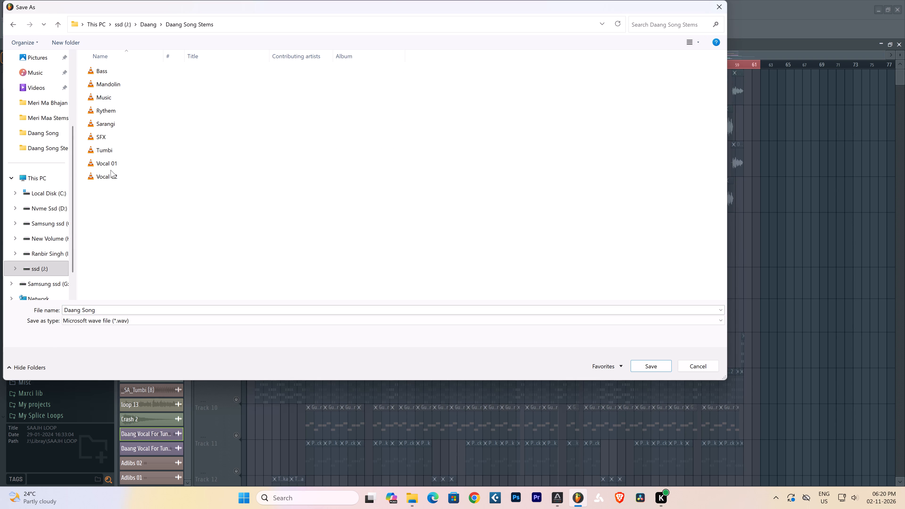
drag(111, 307, 29, 307)
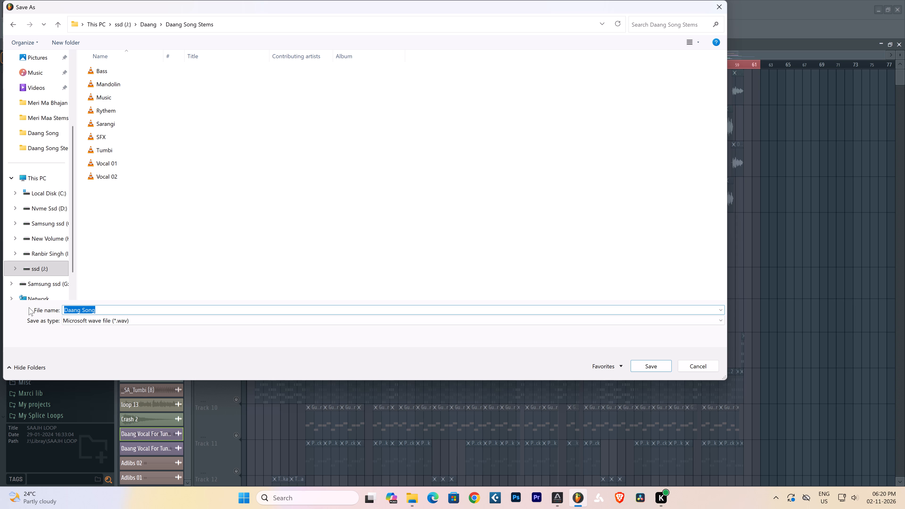
text(dlibs)
key(Return)
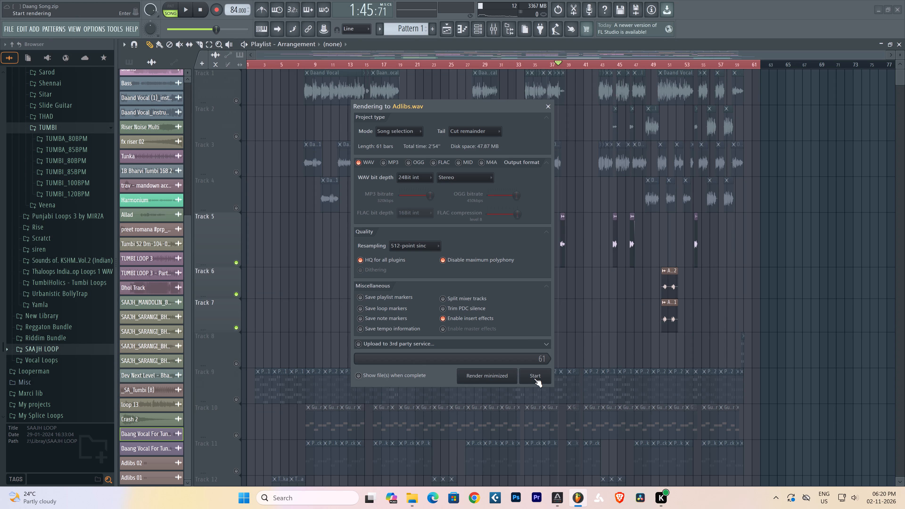
click(534, 378)
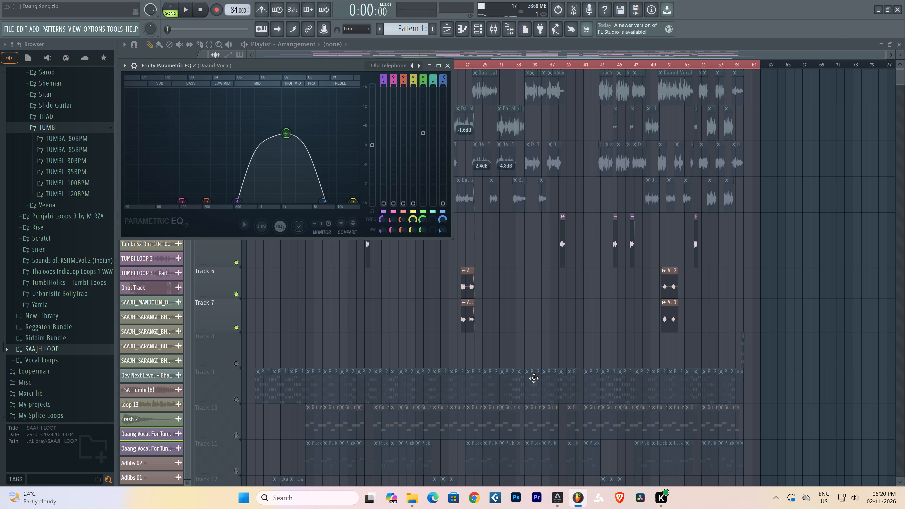
Close the Fruity Parametric EQ 2 window and bring back the playlist on its own.
key(F2)
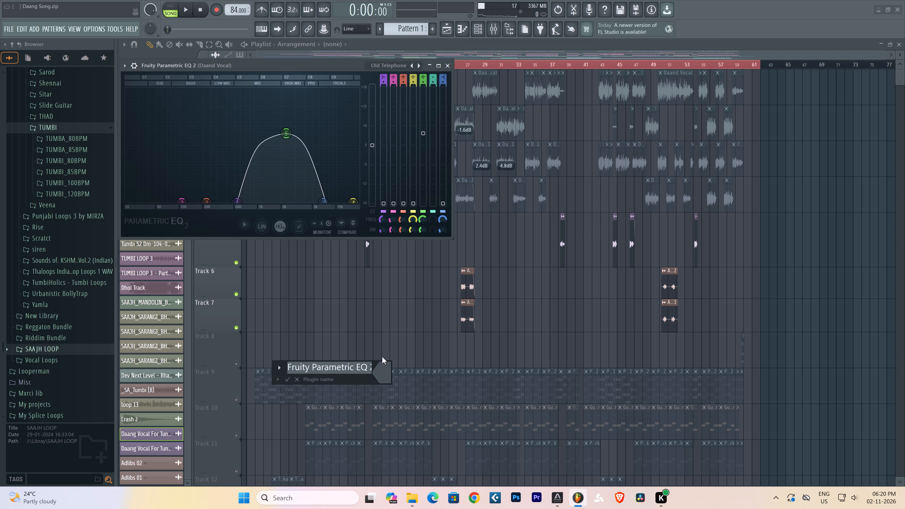
click(302, 381)
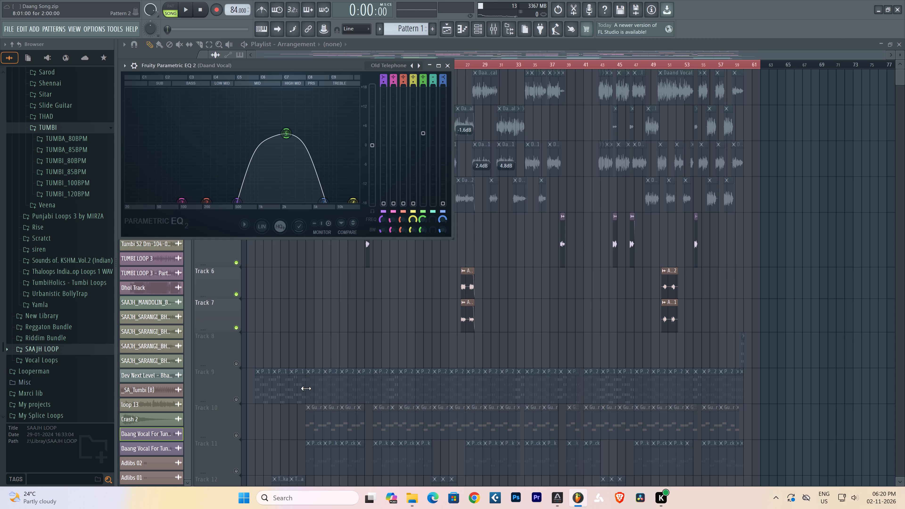
key(F12)
click(450, 25)
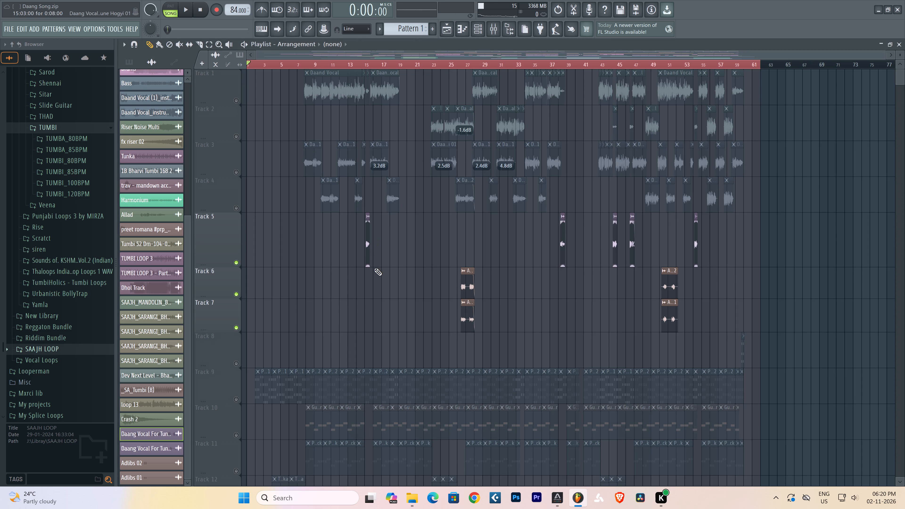
Release the solo on Tracks 5 to 7 so that all playlist tracks are enabled.
right_click(404, 270)
right_click(238, 259)
right_click(238, 259)
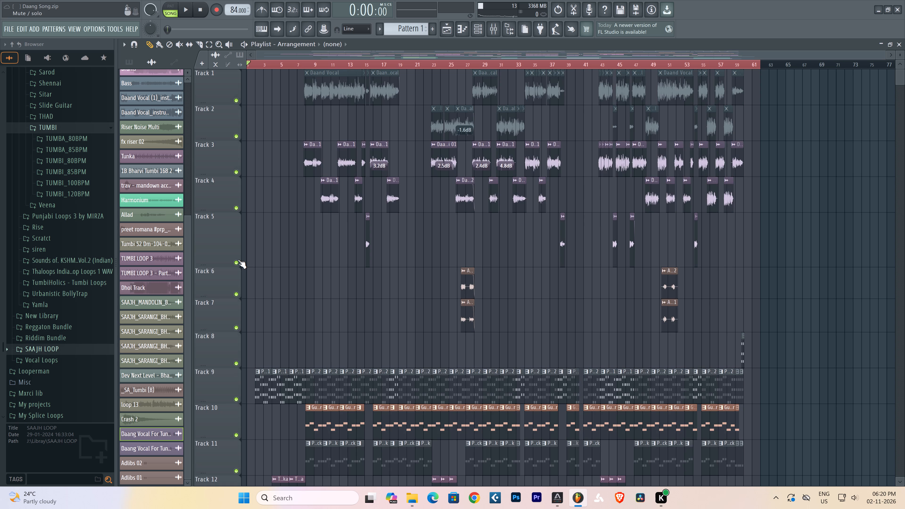
Save the Daang Song project.
key(ctrl+s)
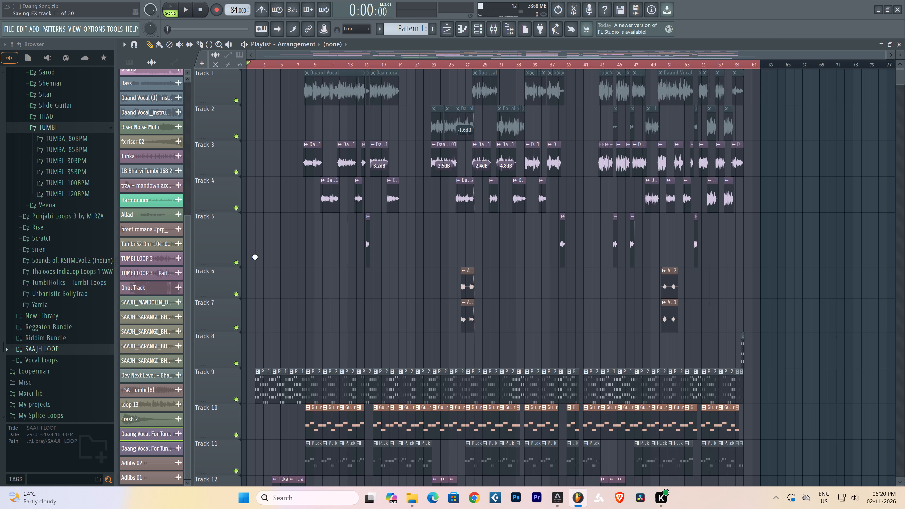
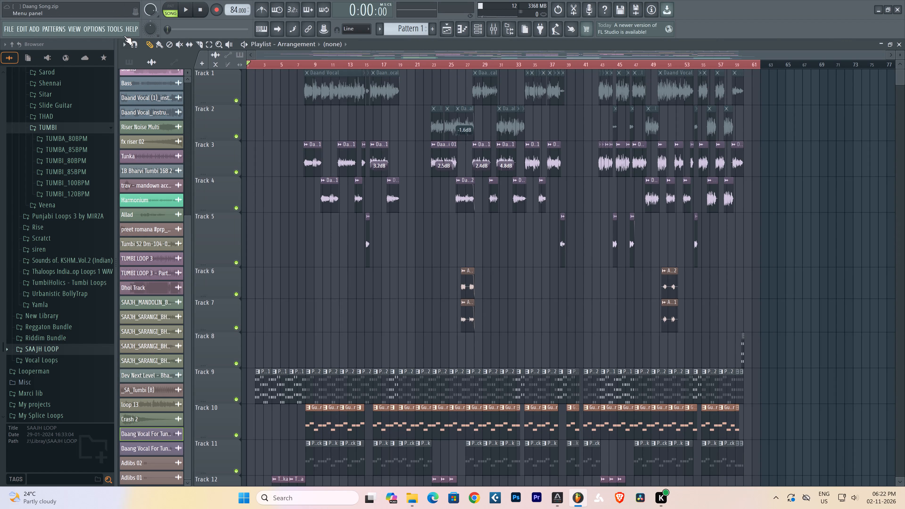
Start a new project from the Empty template.
click(4, 28)
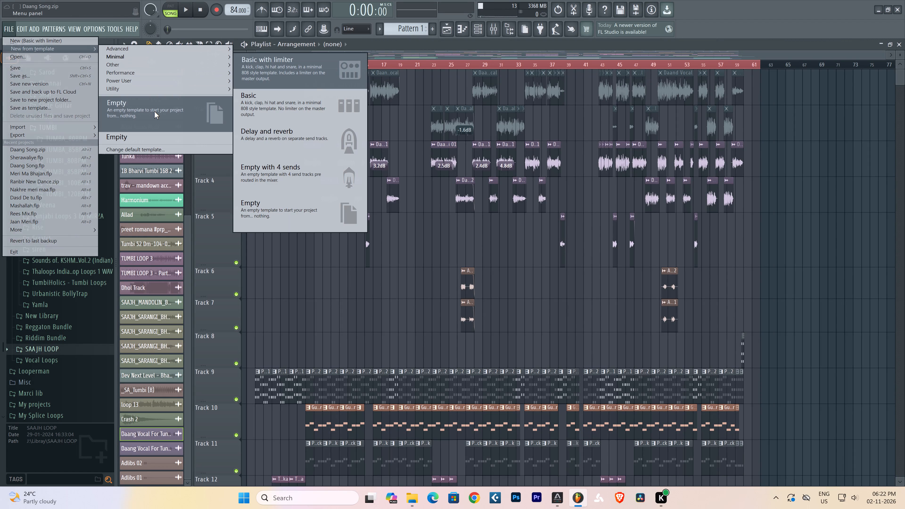
click(154, 111)
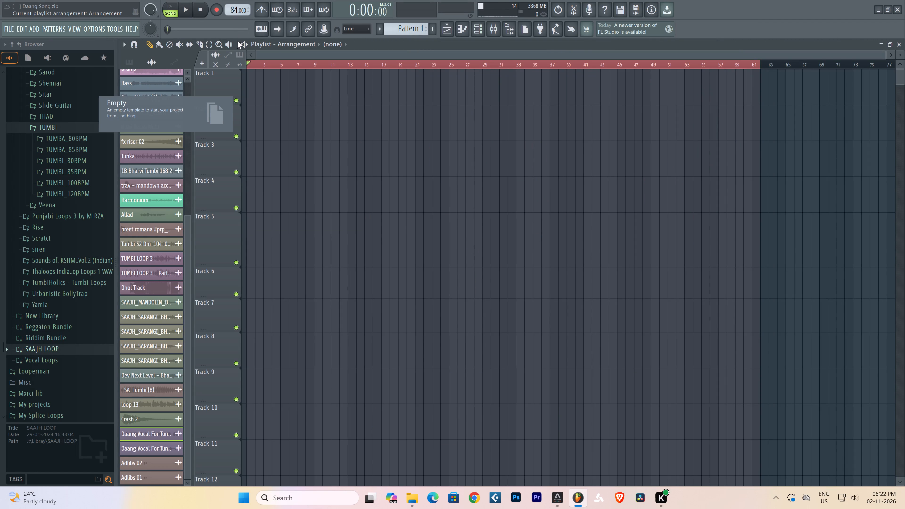
Set the new project's tempo to 84 BPM.
drag(232, 10, 232, 11)
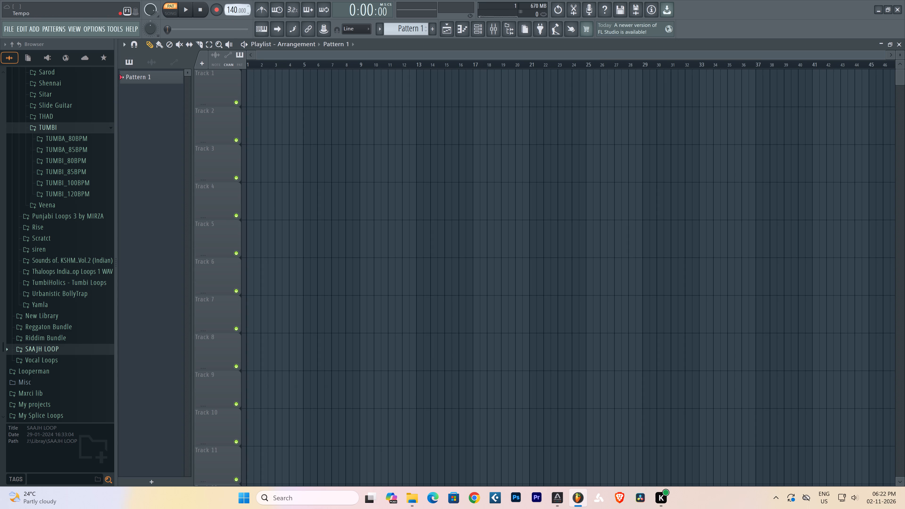
drag(232, 11, 231, 93)
drag(231, 93, 233, 103)
click(232, 10)
scroll(232, 10, up, 2)
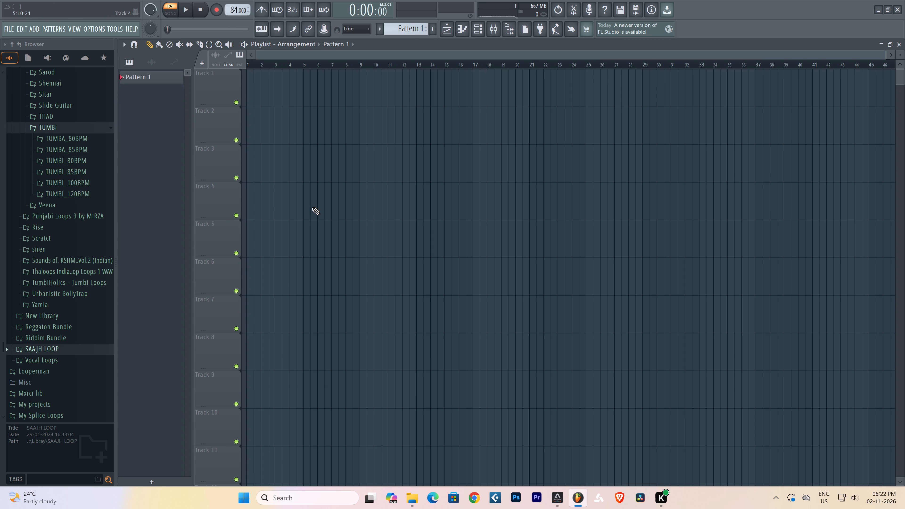
Import all ten WAV files from the Daang Song Stems folder into the playlist as audio tracks, beginning with Adlibs on Track 1.
click(407, 495)
scroll(200, 163, up, 1)
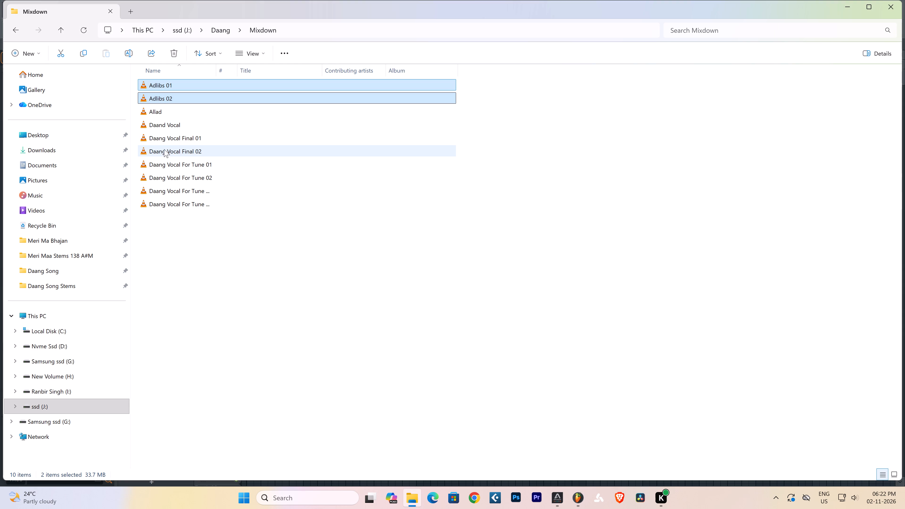
click(64, 31)
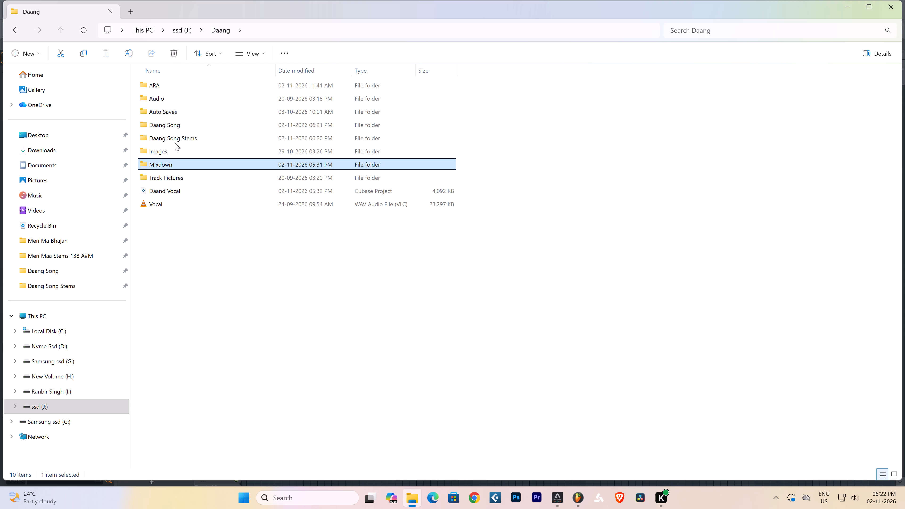
double_click(176, 140)
drag(165, 218, 151, 95)
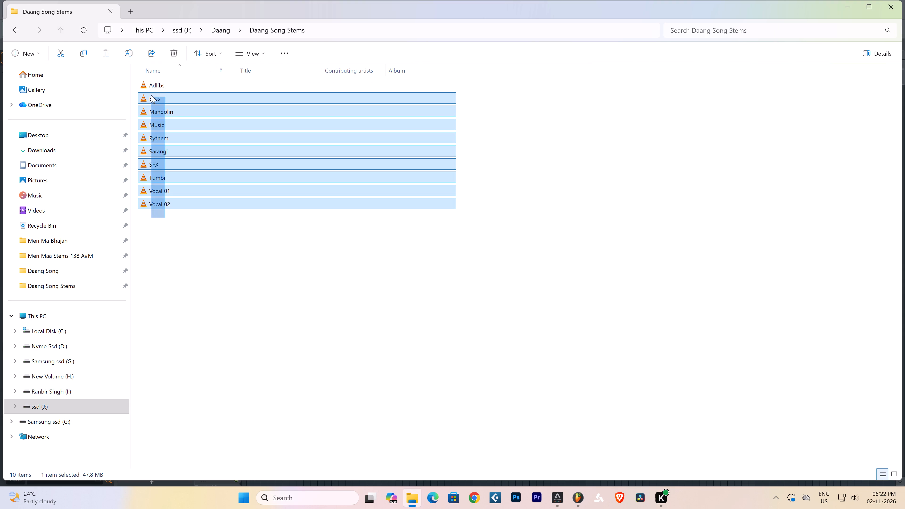
drag(151, 95, 151, 87)
drag(153, 86, 551, 439)
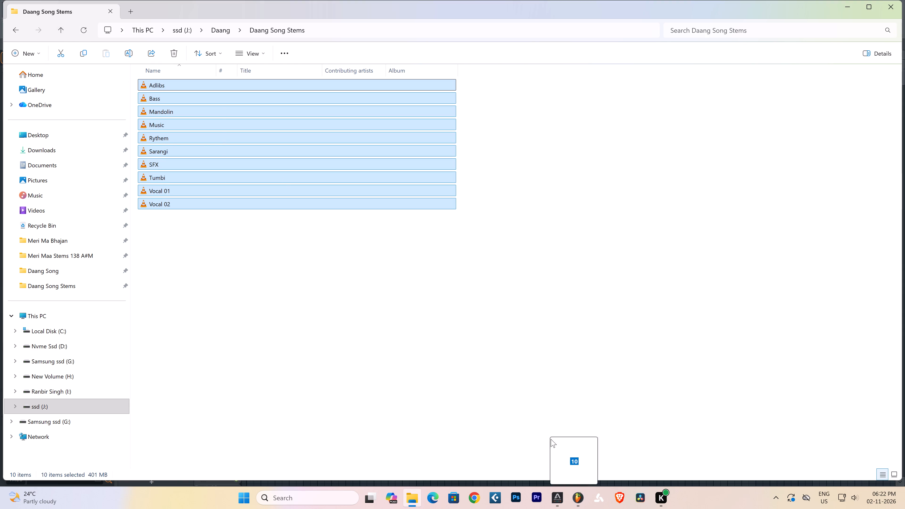
drag(551, 439, 265, 102)
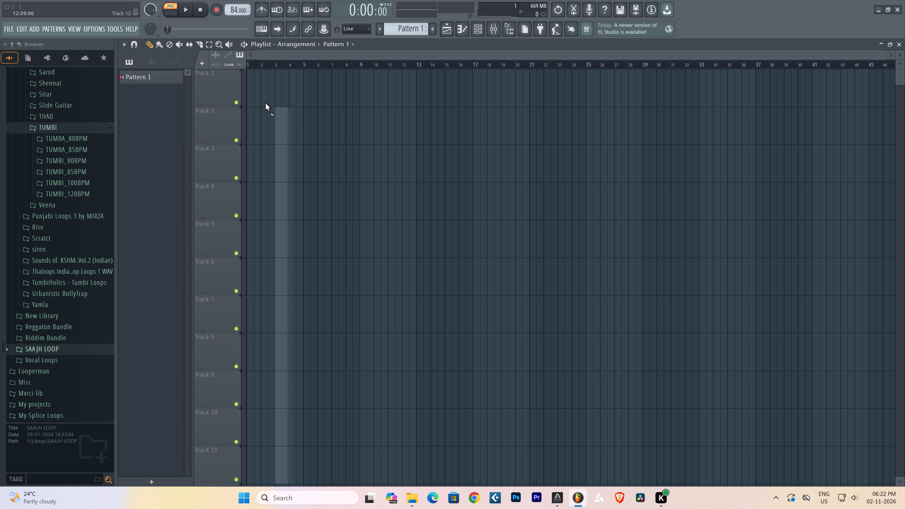
drag(265, 102, 228, 90)
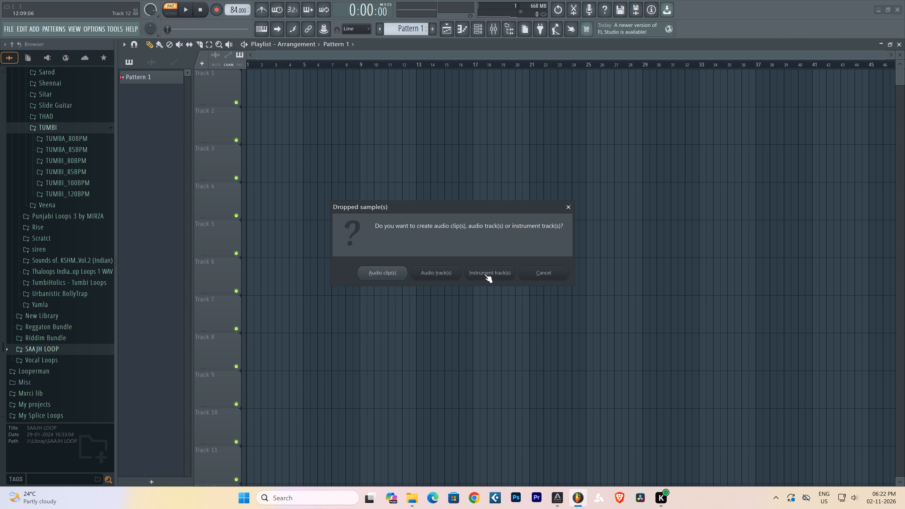
click(435, 275)
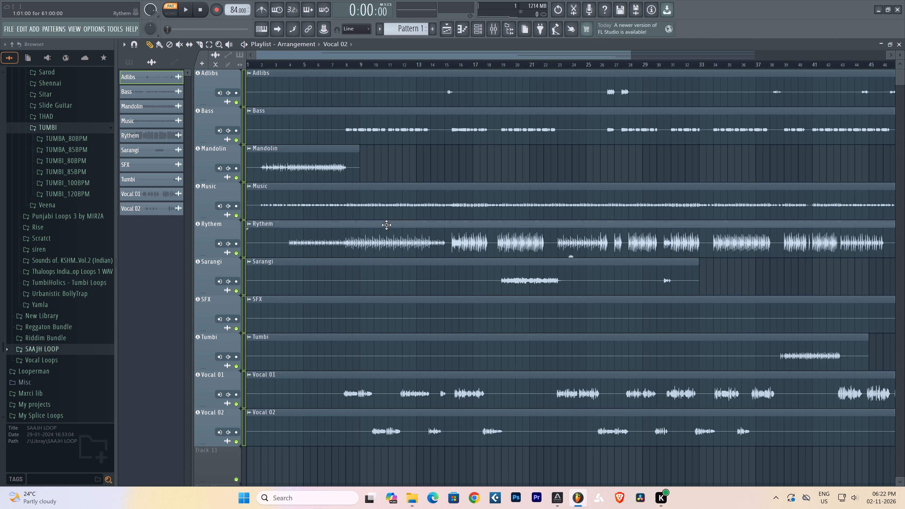
right_click(406, 167)
Play the imported stems from bar 2 and from the song start with the metronome on to check their timing.
double_click(264, 64)
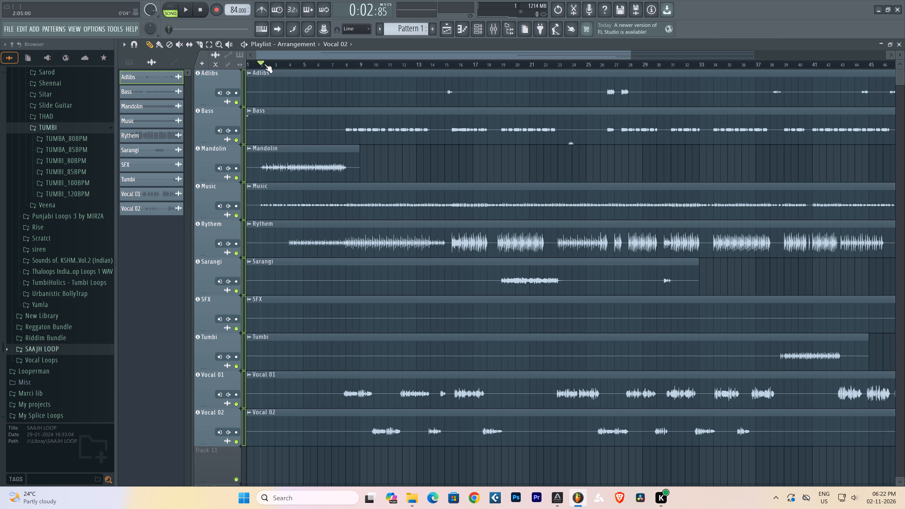
key(space)
click(263, 9)
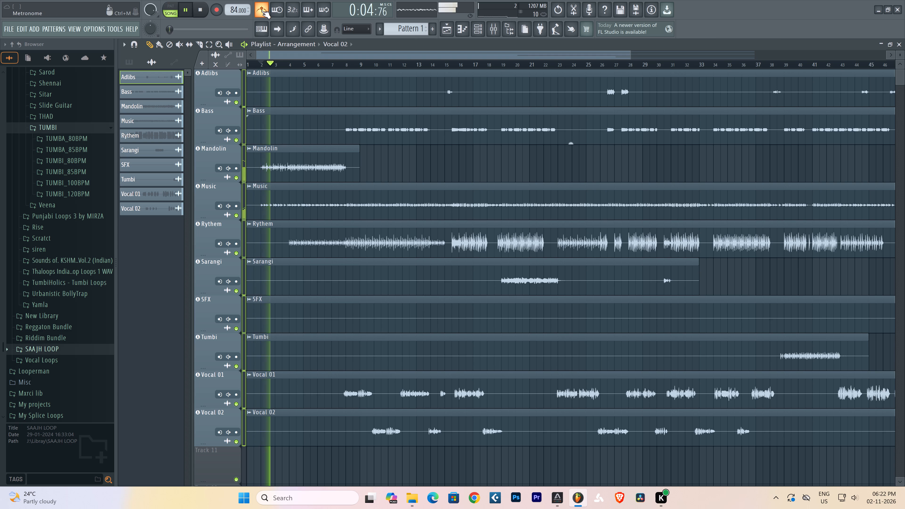
scroll(263, 65, up, 15)
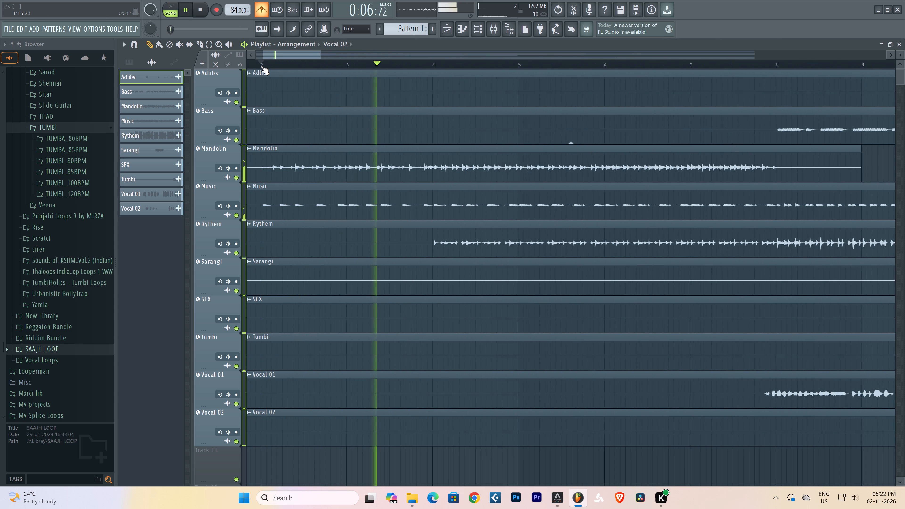
key(space)
drag(273, 53, 203, 60)
drag(259, 63, 212, 66)
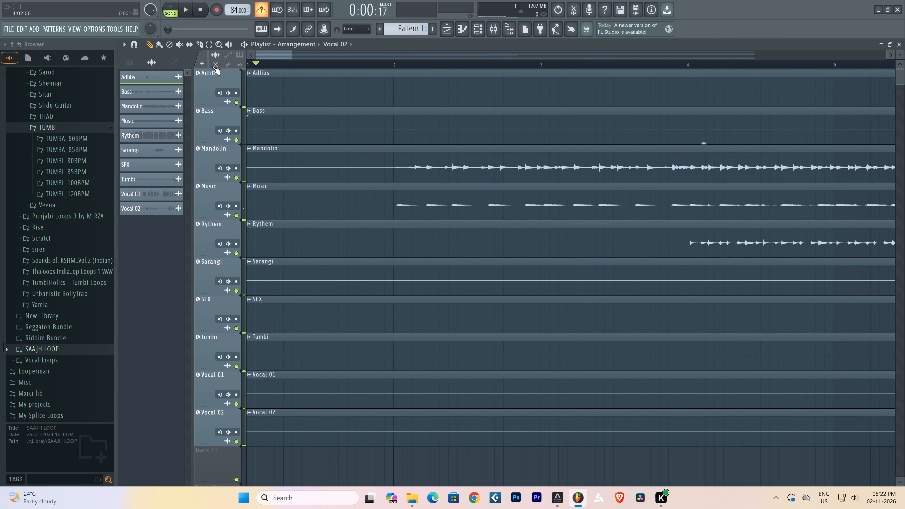
drag(212, 66, 199, 67)
key(space)
click(243, 125)
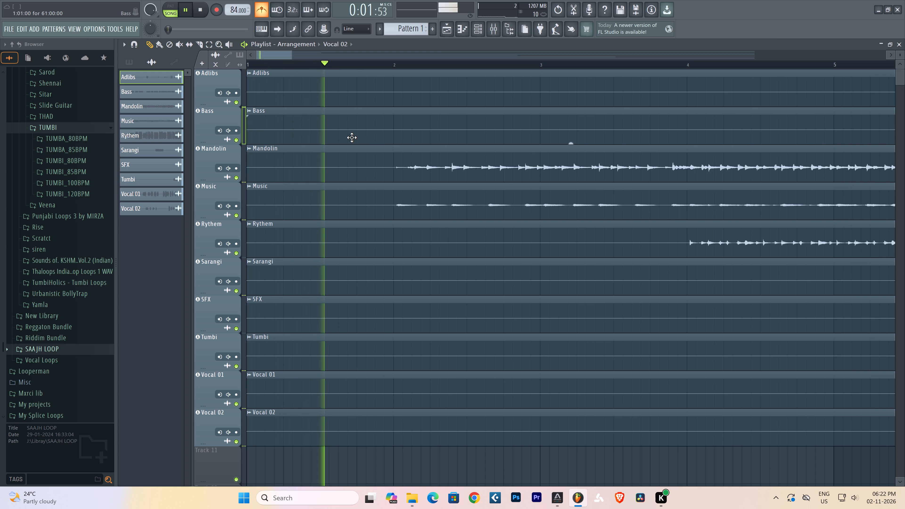
drag(277, 56, 213, 63)
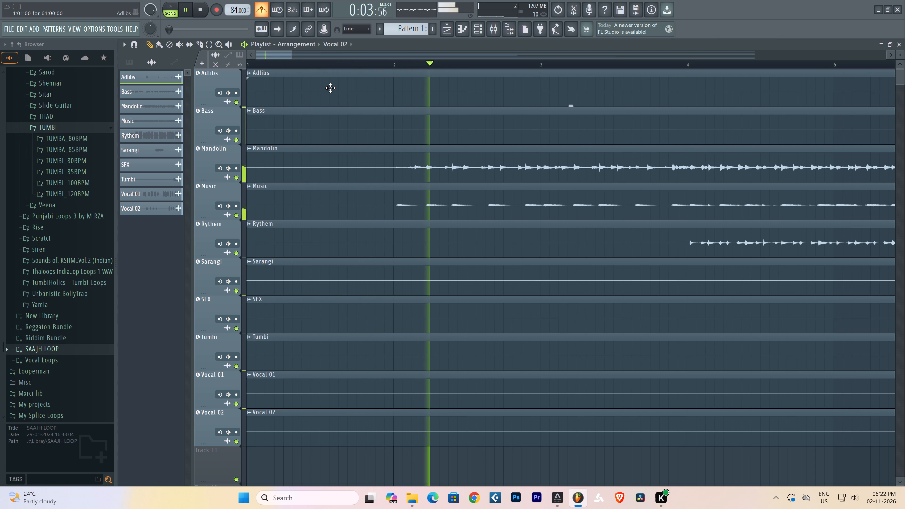
Trim about one beat off the start of all ten stem clips together and nudge them slightly earlier, starting at 1:04:17.
ctrl+drag(342, 87, 296, 429)
key(space)
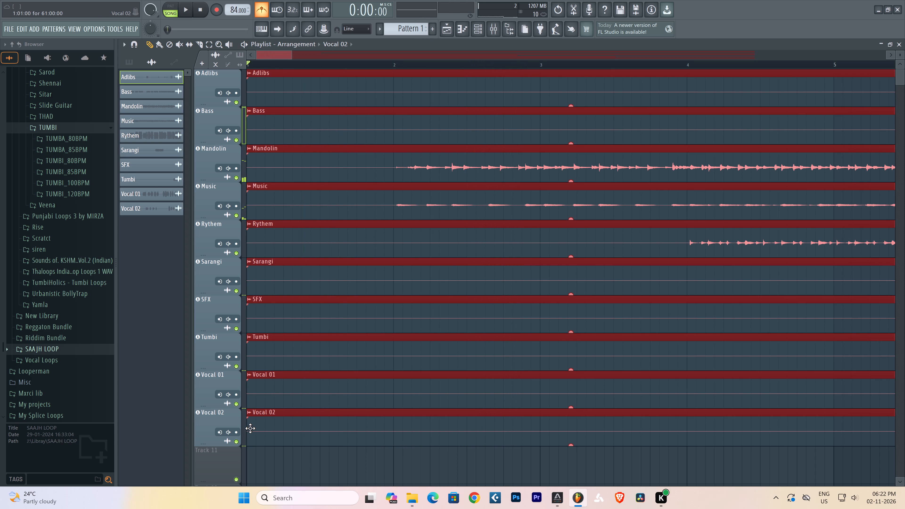
drag(249, 428, 288, 426)
key(space)
key(space)
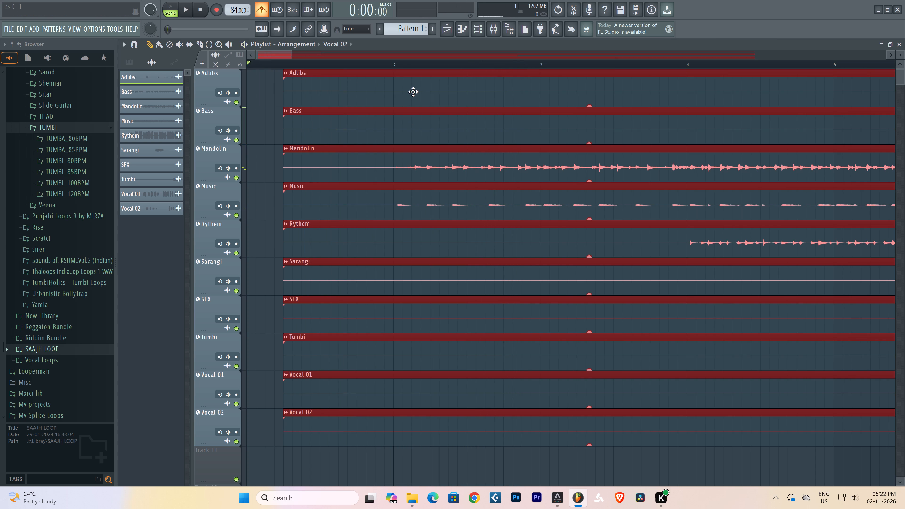
alt+drag(420, 89, 417, 90)
Play the shifted stems against the metronome from just before bar 2 and from about bar 7 to check their alignment.
key(space)
click(383, 68)
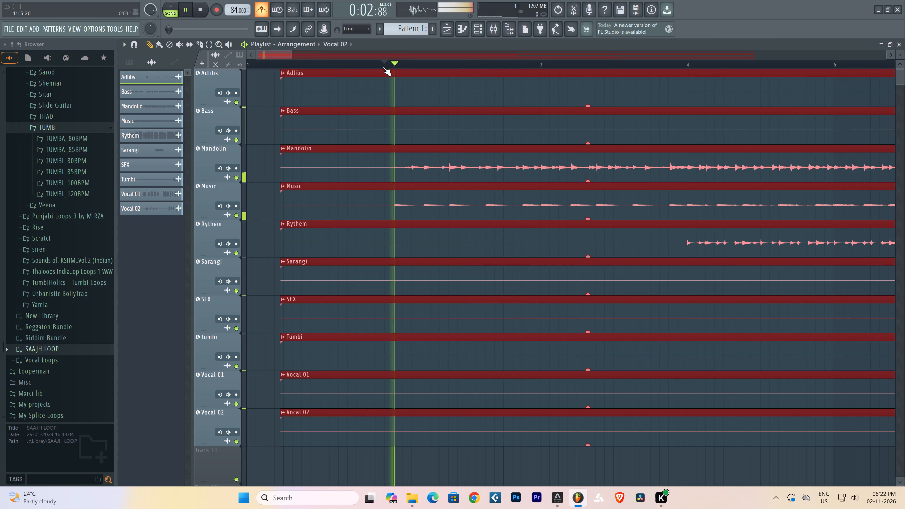
scroll(383, 66, down, 10)
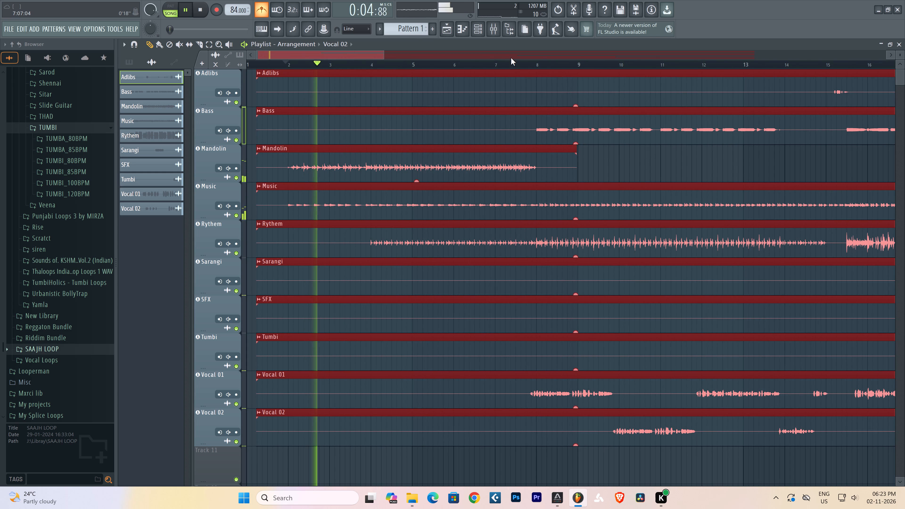
click(514, 63)
scroll(514, 63, down, 8)
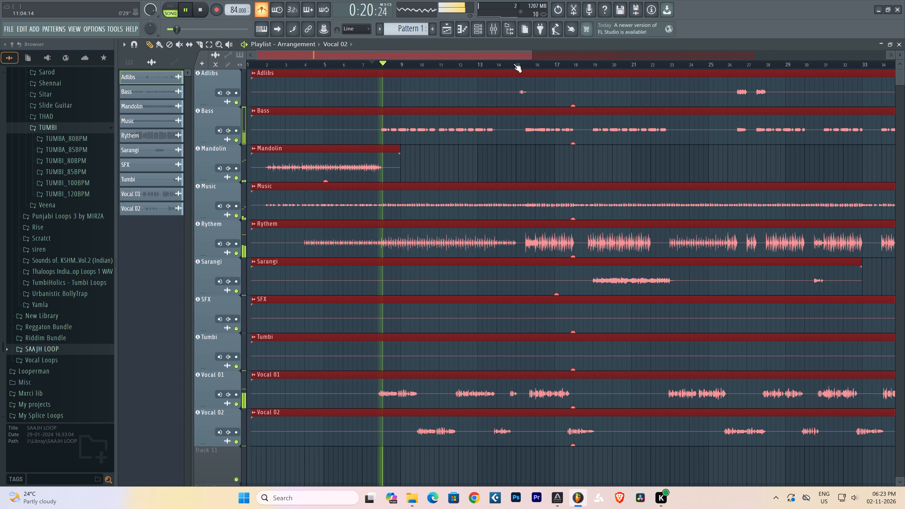
scroll(513, 63, up, 1)
scroll(513, 63, down, 1)
right_click(470, 165)
scroll(421, 62, down, 3)
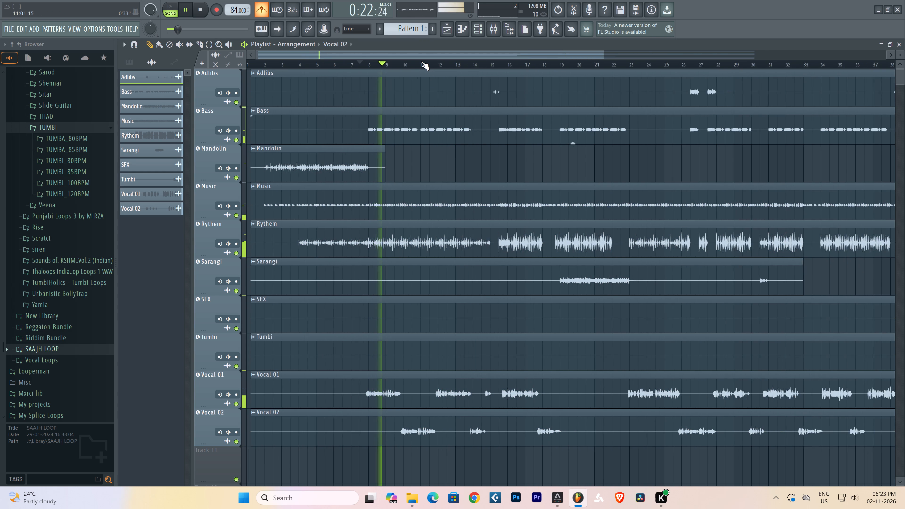
scroll(421, 61, down, 2)
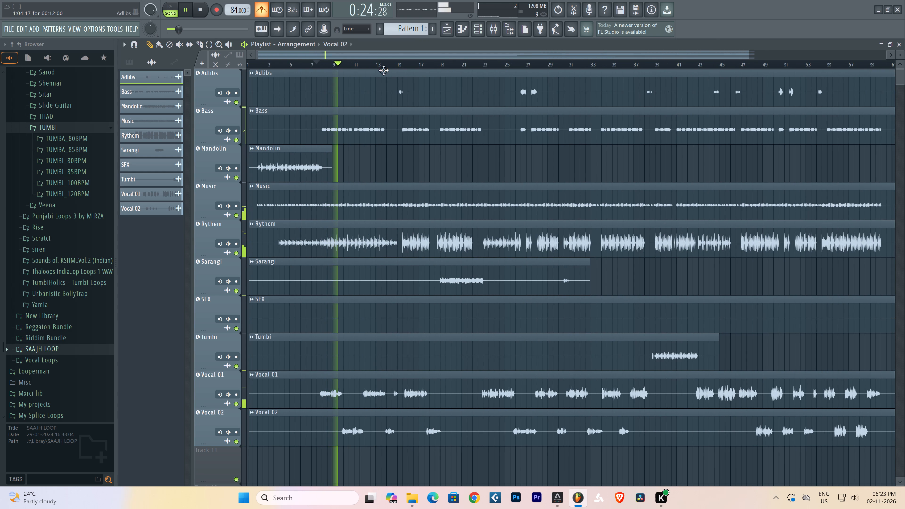
Solo the Rythem track and check its beat against the metronome and the grid around bars 15 and 16.
right_click(237, 257)
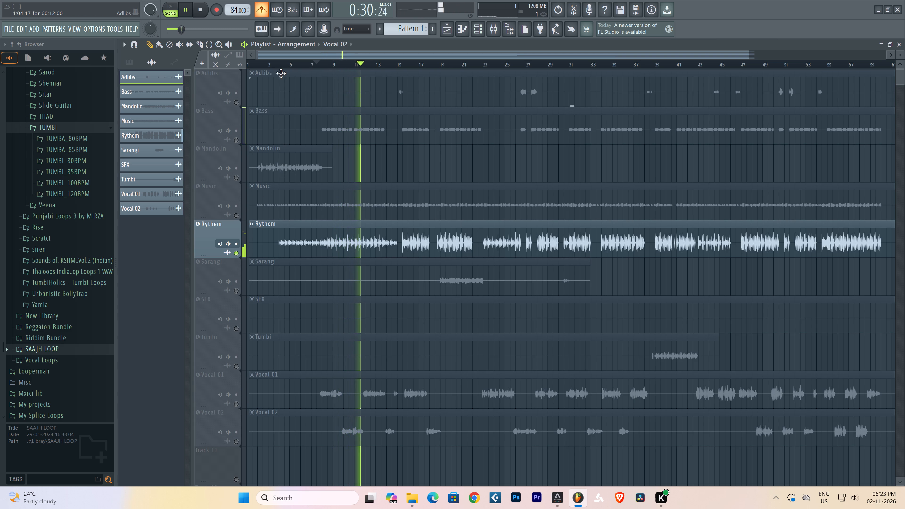
scroll(394, 68, up, 14)
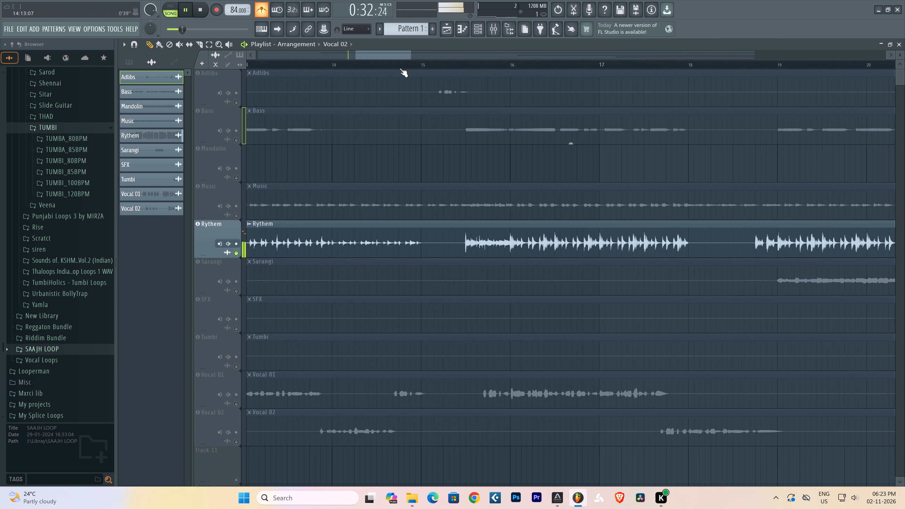
scroll(399, 68, up, 3)
scroll(599, 67, up, 11)
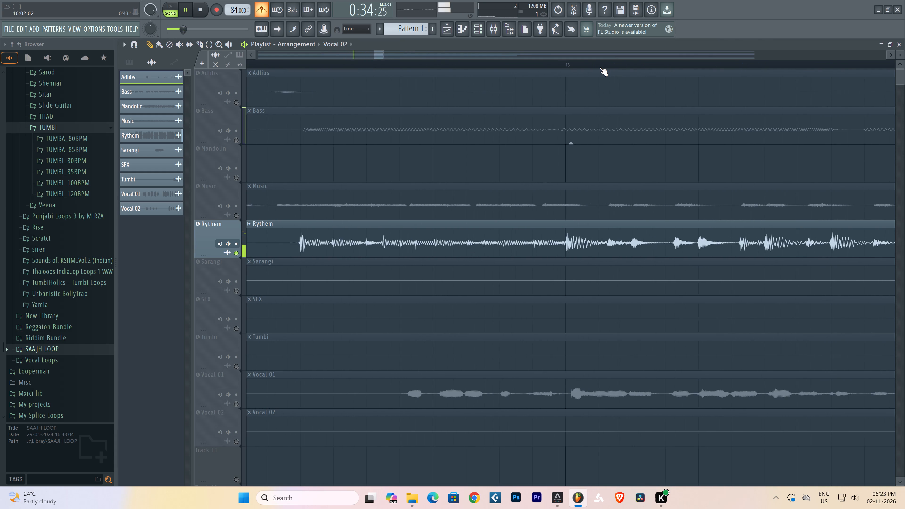
scroll(599, 67, up, 2)
scroll(599, 67, down, 12)
scroll(599, 67, up, 1)
scroll(599, 67, down, 3)
scroll(599, 67, up, 1)
scroll(599, 67, down, 6)
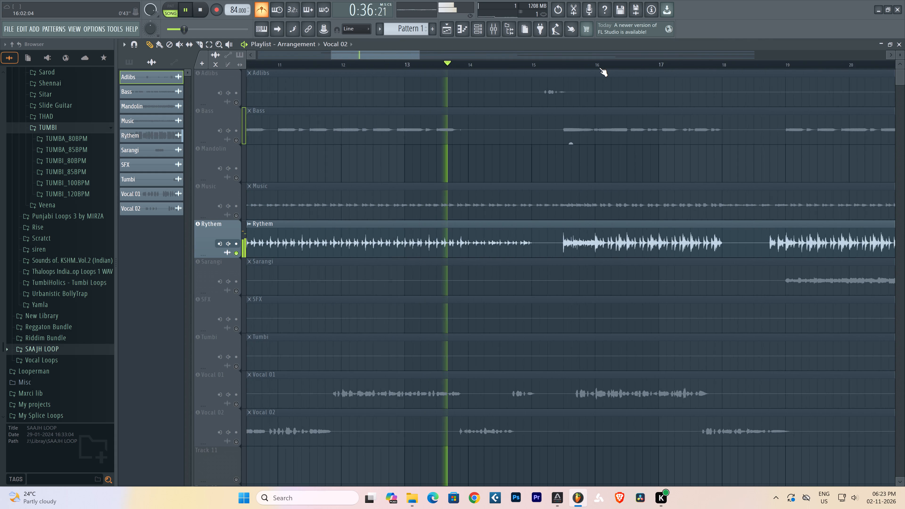
scroll(599, 67, down, 7)
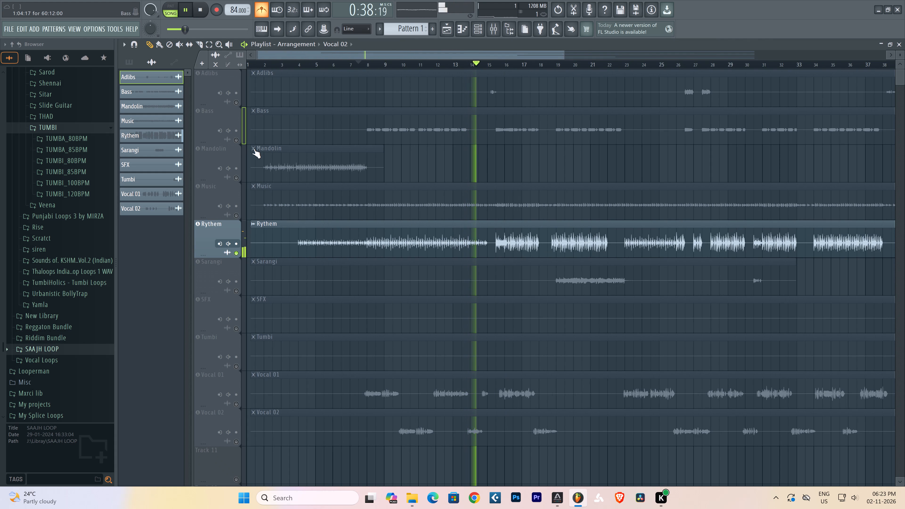
click(490, 66)
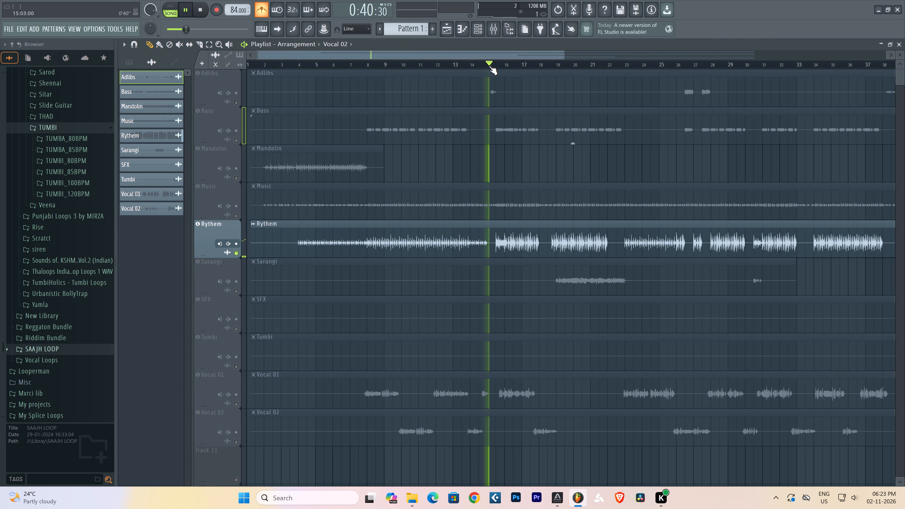
Release the solo on the Rythem track so all stems play, and turn off the metronome.
right_click(240, 180)
right_click(239, 180)
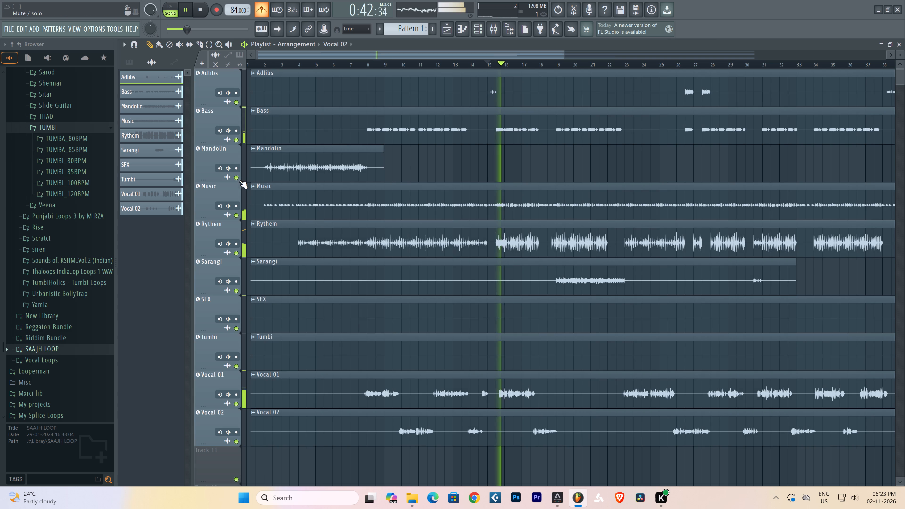
click(260, 11)
right_click(467, 169)
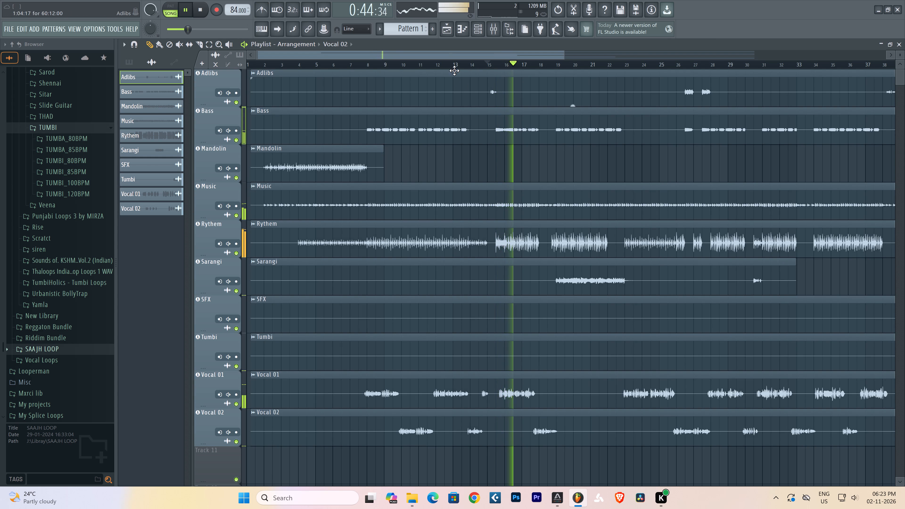
Play the full arrangement at spots around bars 19 and 38 and near its end at bar 60 to check the stems.
scroll(443, 65, down, 5)
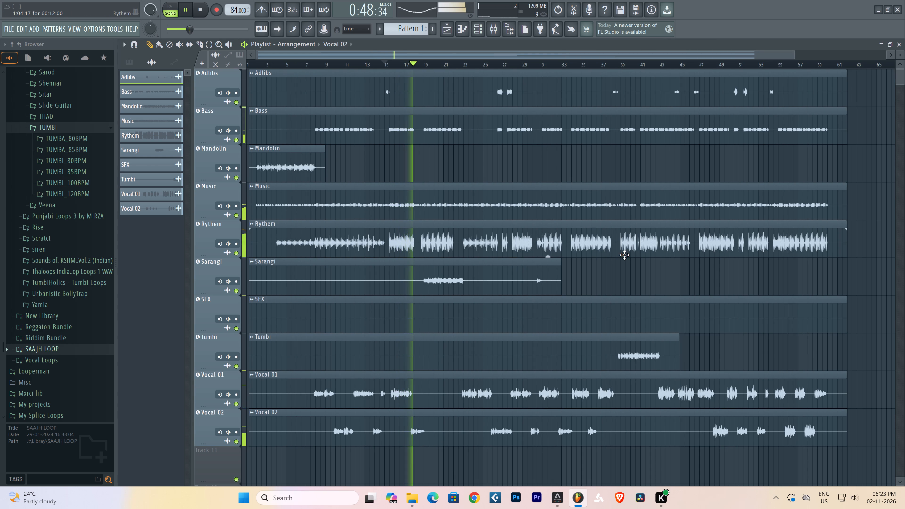
click(426, 67)
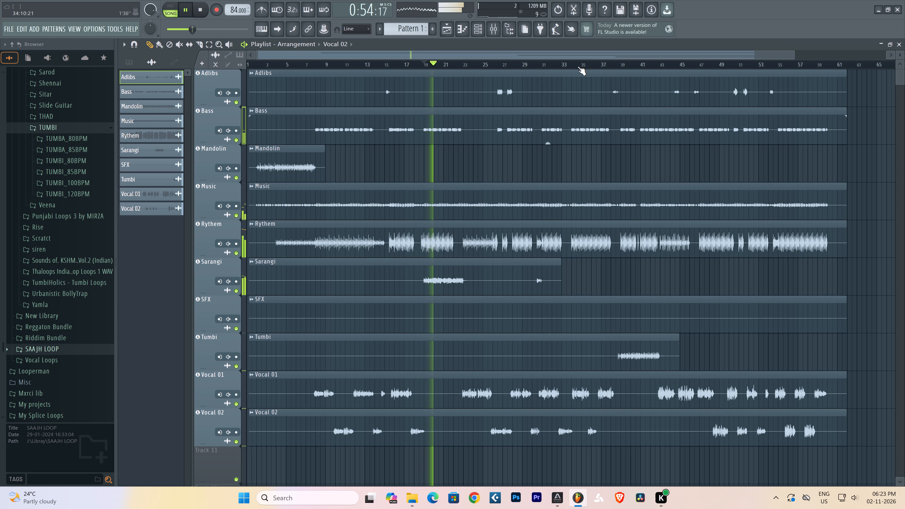
click(604, 65)
click(615, 67)
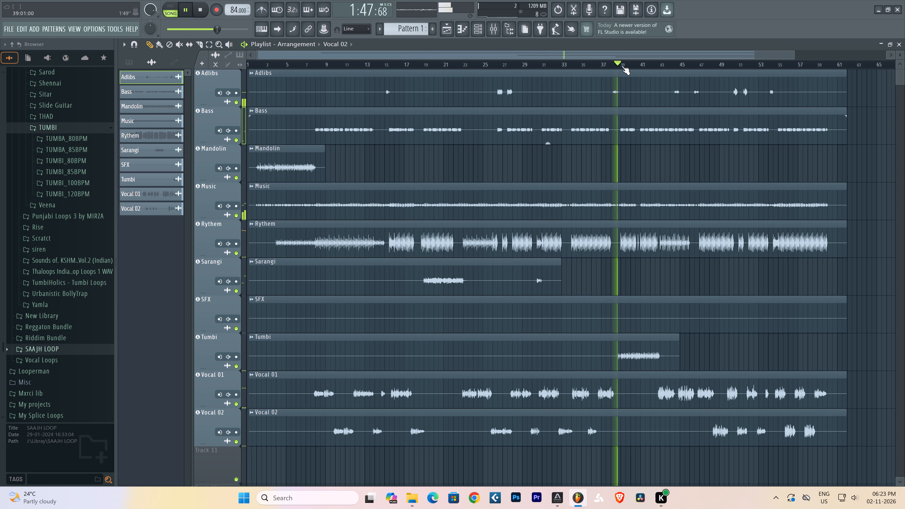
click(824, 66)
scroll(829, 65, up, 2)
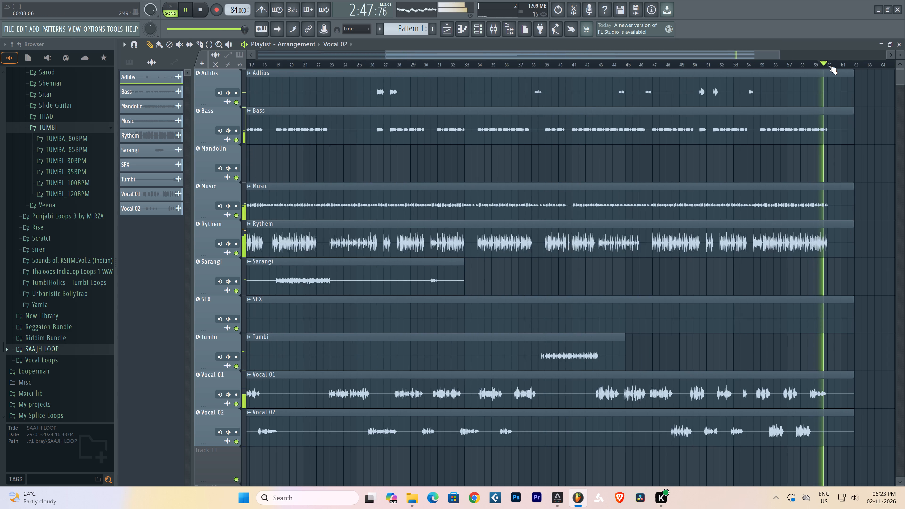
scroll(829, 65, up, 6)
scroll(829, 65, down, 3)
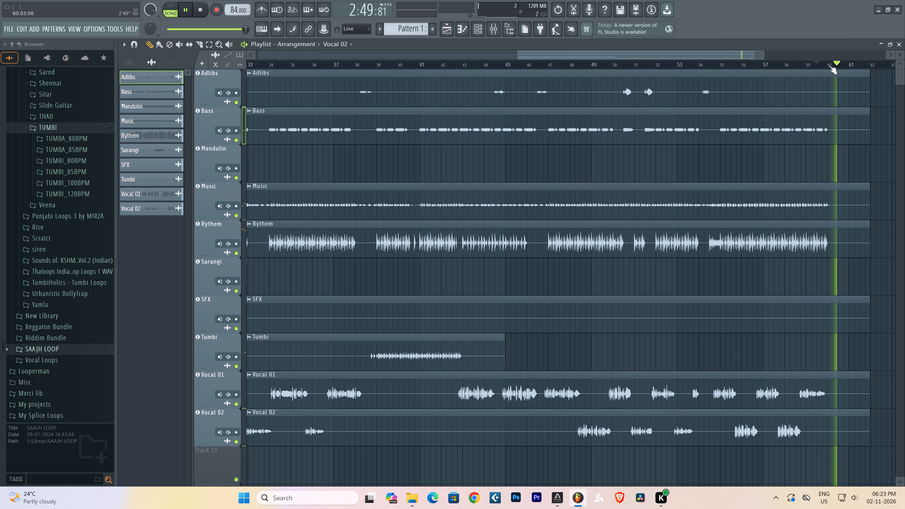
Solo the Bass track and listen to its ending around bars 59 and 60.
key(space)
key(space)
right_click(239, 140)
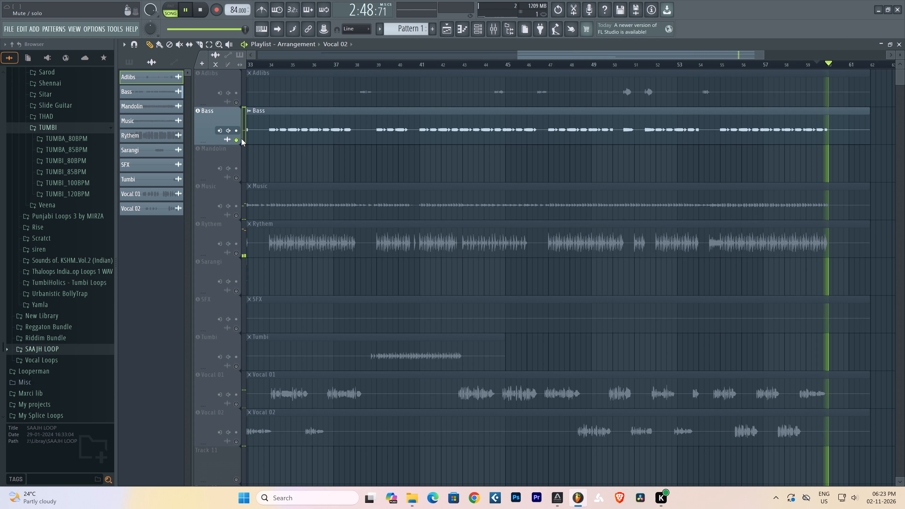
key(space)
key(space)
scroll(289, 318, down, 2)
key(space)
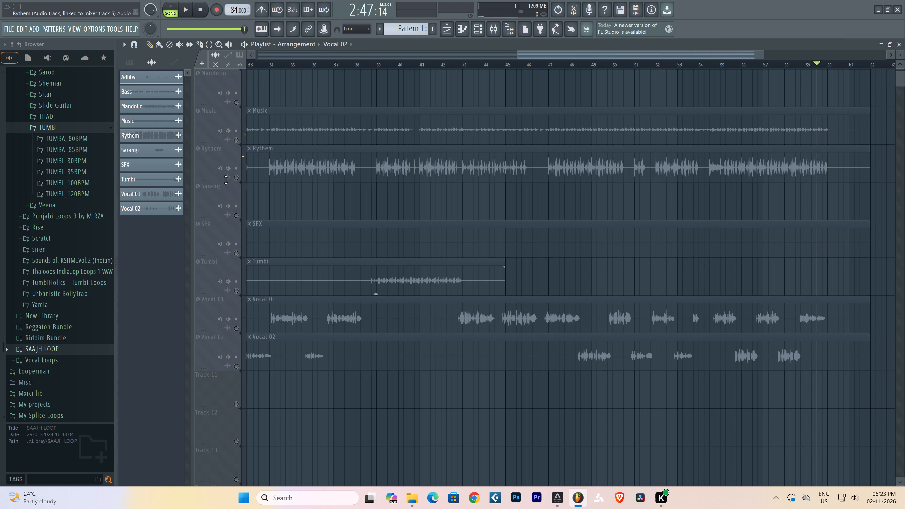
Solo the Music track to check its ending, release the solo, and replay the ending with all stems.
right_click(239, 141)
key(space)
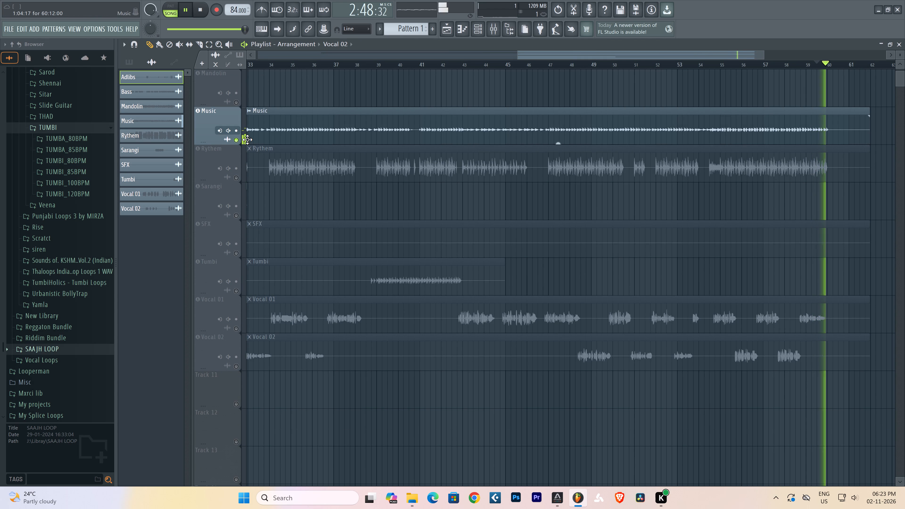
right_click(235, 140)
right_click(235, 140)
key(space)
right_click(235, 140)
key(space)
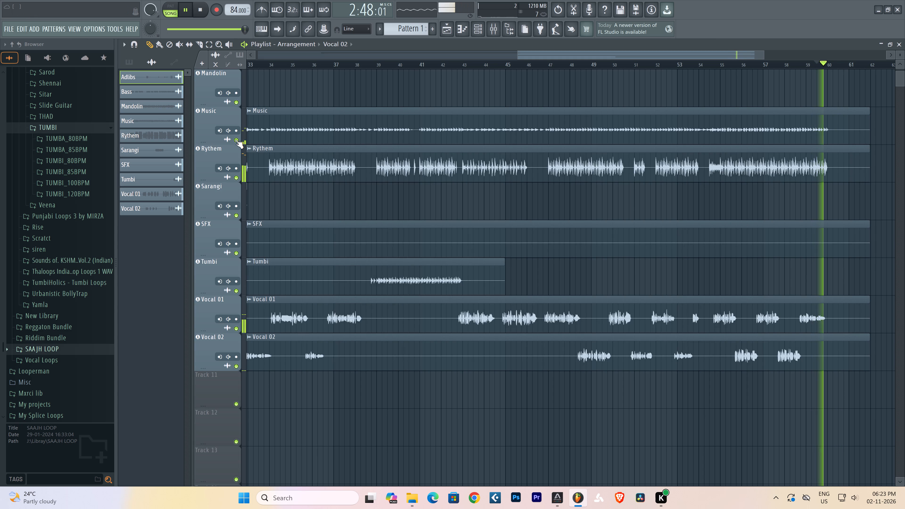
key(space)
key(space)
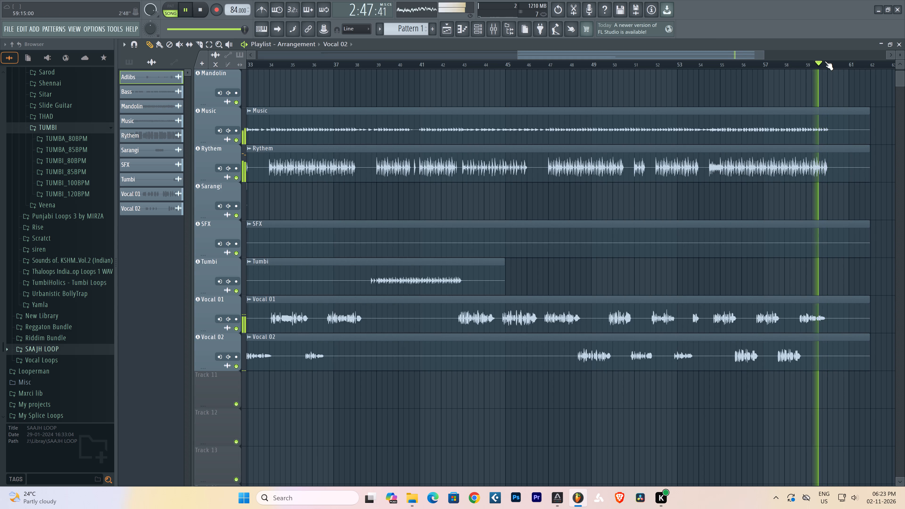
Listen to the end of the song from about bar 59 past bar 60, inspecting the closing waveforms on the grid.
scroll(830, 61, up, 2)
scroll(830, 61, down, 1)
scroll(830, 61, up, 2)
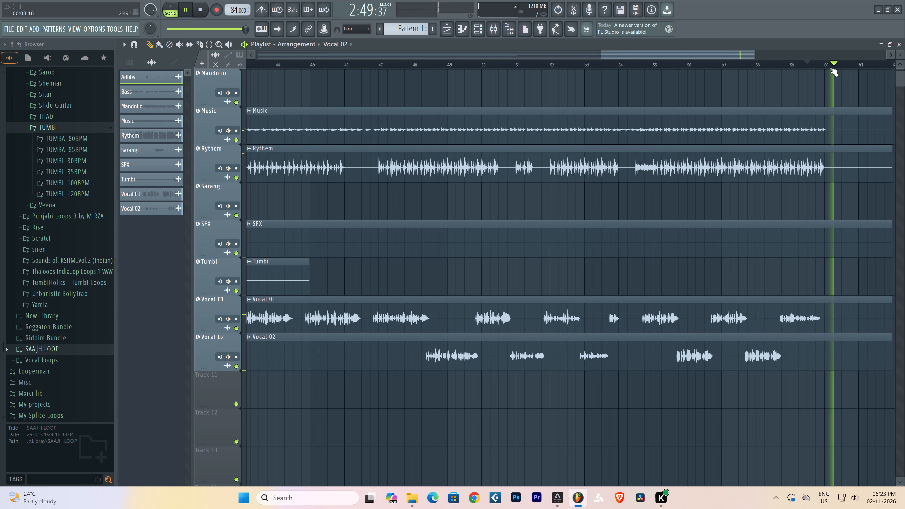
scroll(824, 67, down, 7)
scroll(824, 67, up, 1)
scroll(824, 67, down, 1)
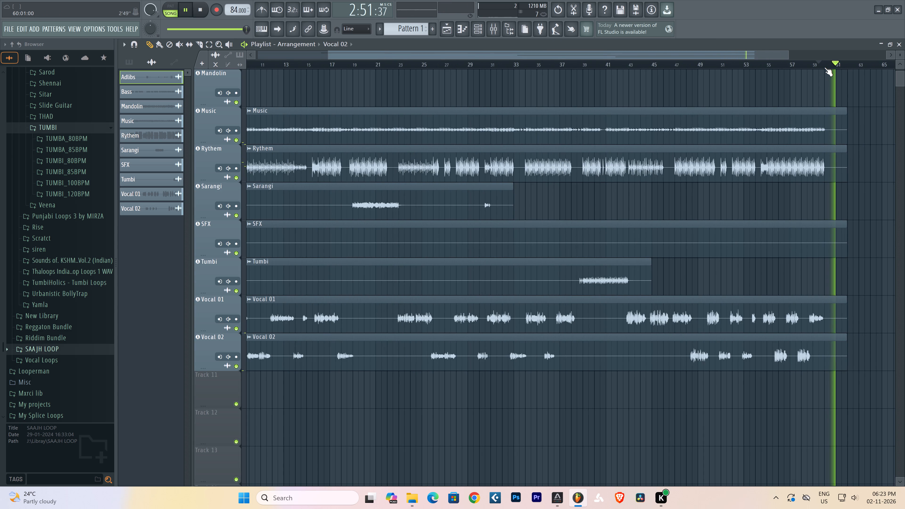
scroll(824, 67, down, 9)
key(space)
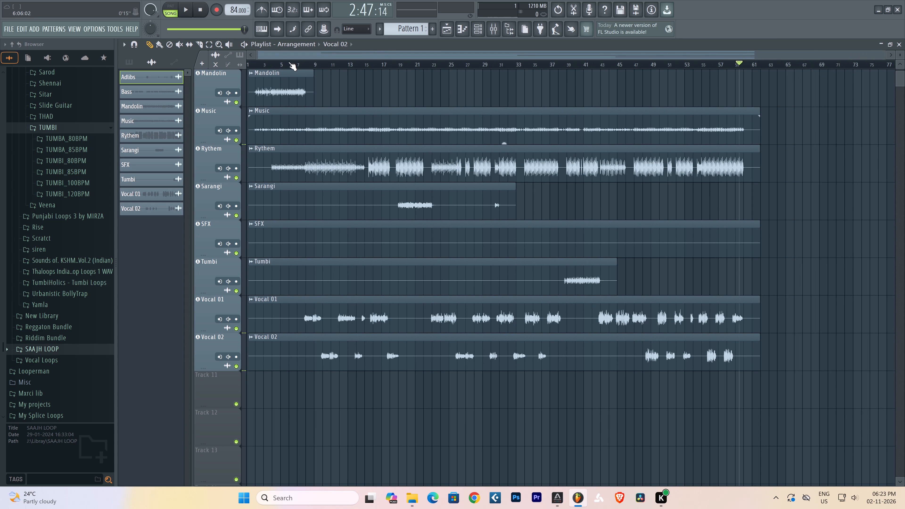
Play the song's opening from about bar 2 as a final check and stop playback.
click(260, 64)
key(space)
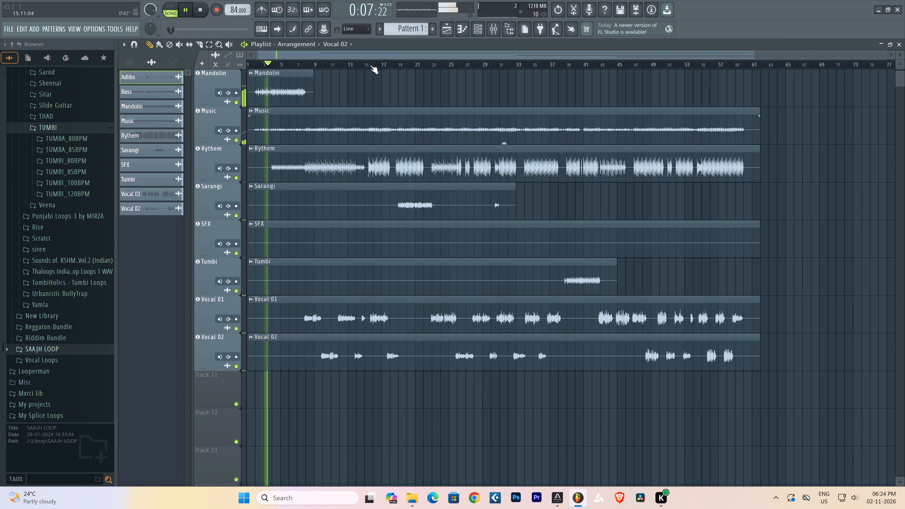
scroll(370, 65, up, 5)
key(space)
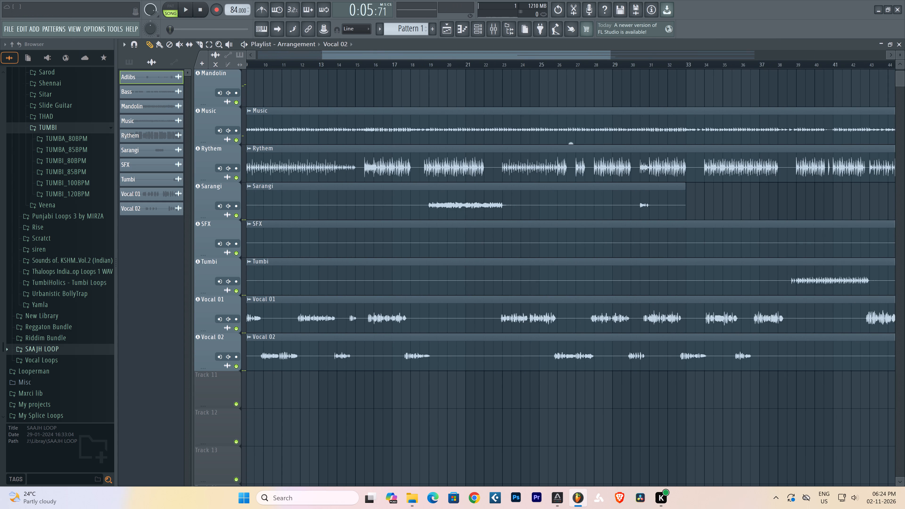
Close FL Studio without saving the changes to untitled.flp.
click(899, 13)
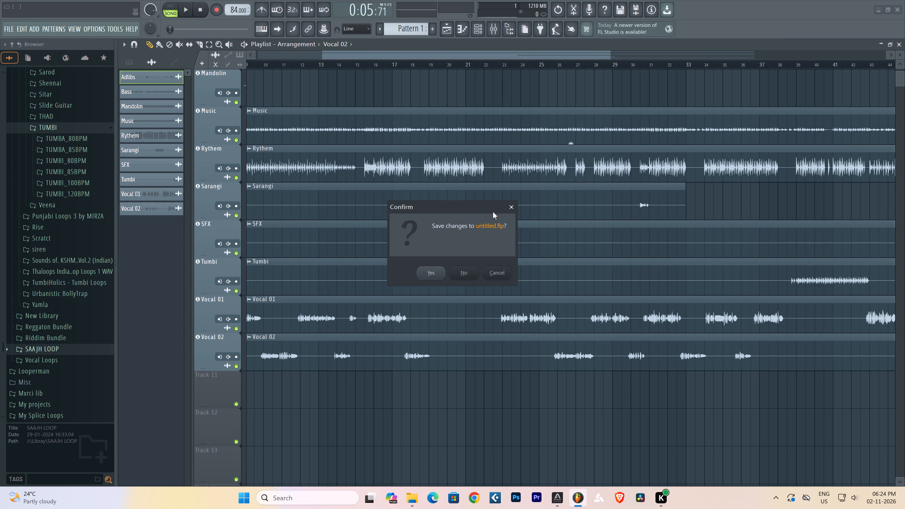
click(471, 276)
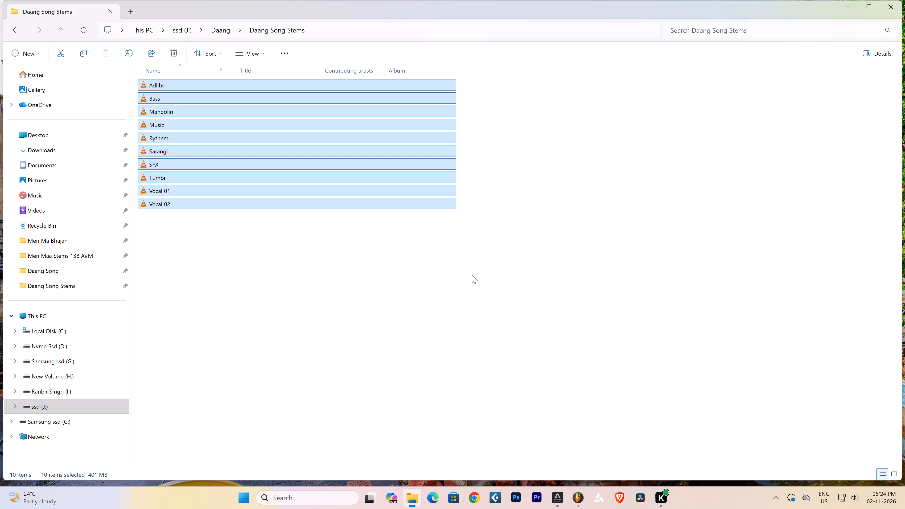
In File Explorer, go up to the Daang folder and set up a WinRAR archive of Daang Song Stems in ZIP format.
click(64, 30)
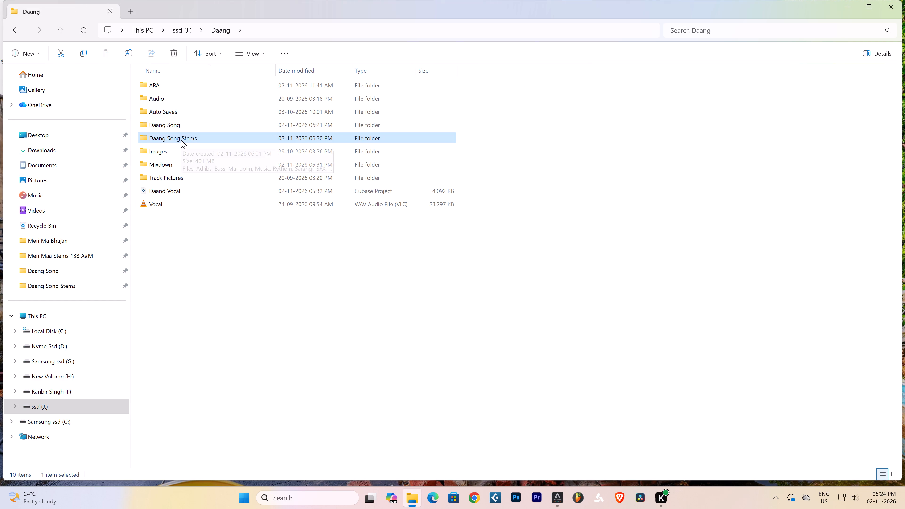
right_click(181, 140)
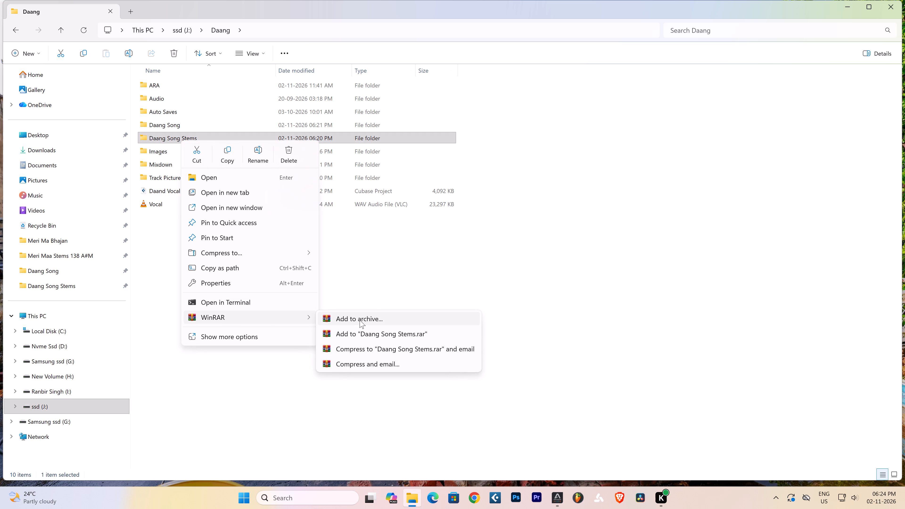
click(360, 320)
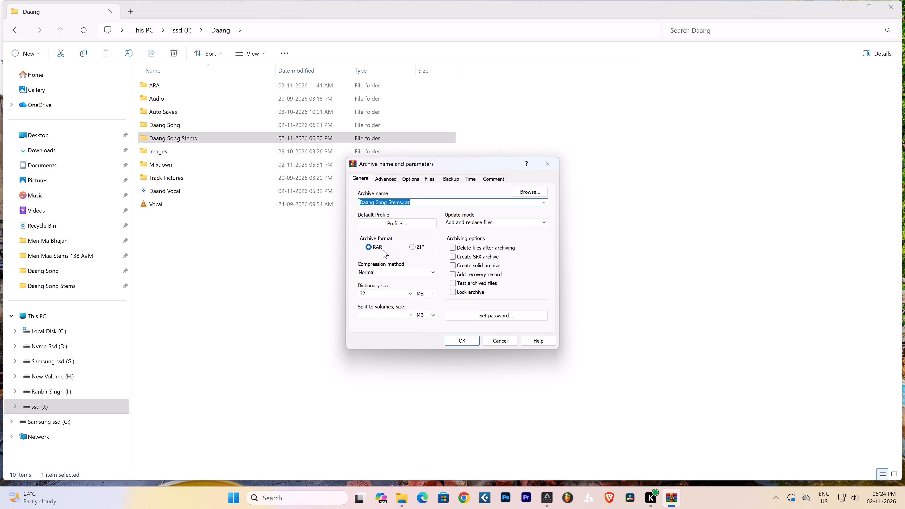
click(416, 246)
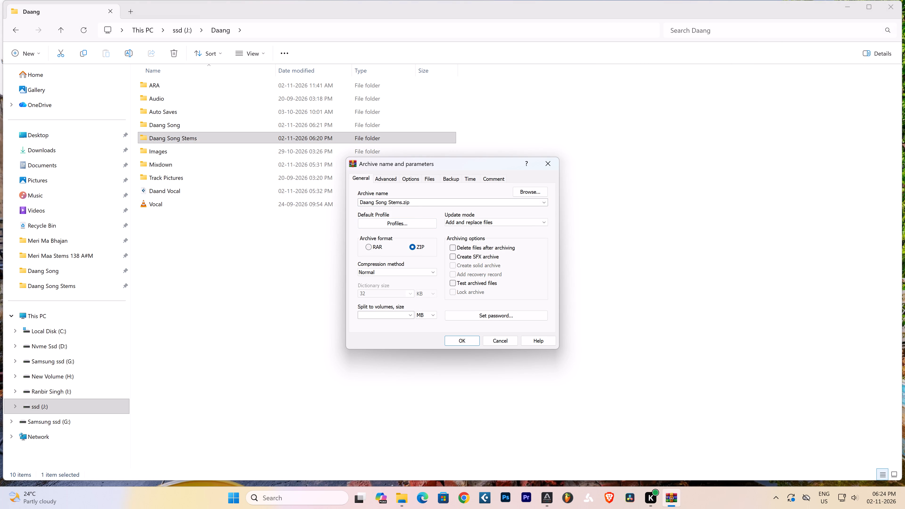
Name the archive "Daang Song Stems 84bpm F#".
click(422, 201)
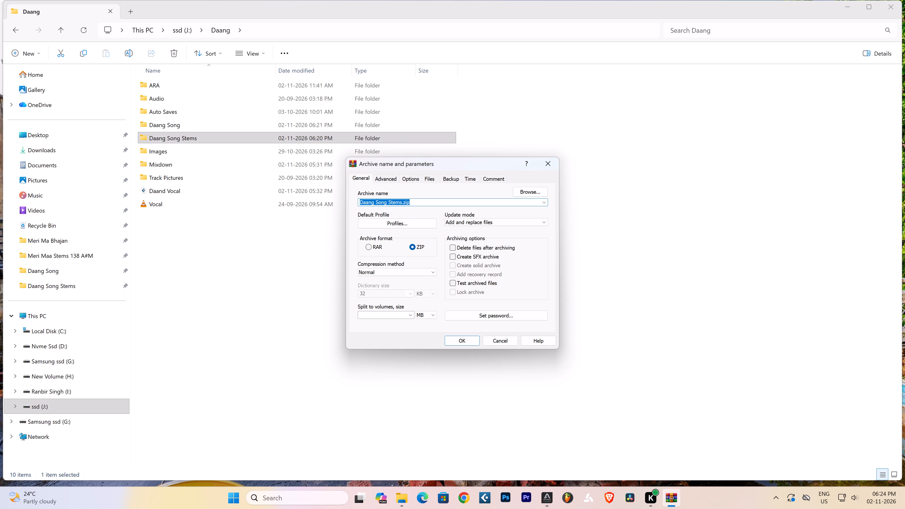
double_click(427, 201)
double_click(428, 200)
key(BackSpace)
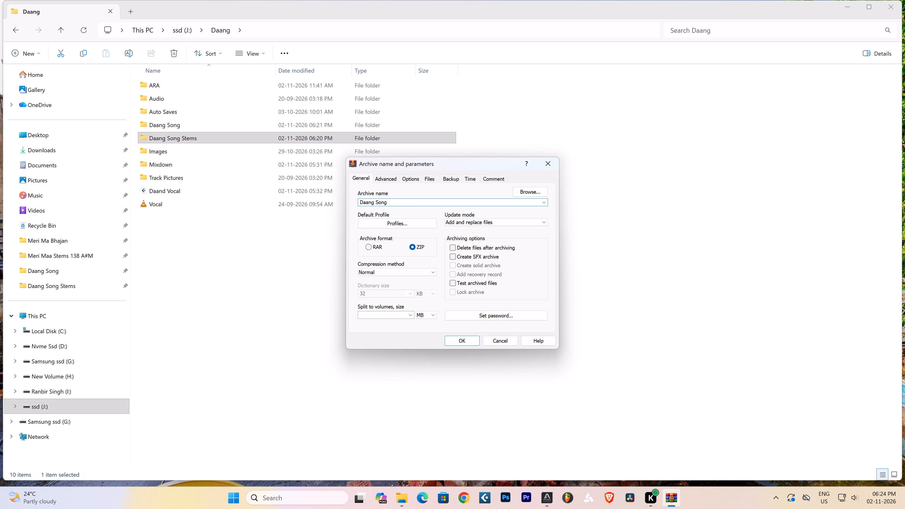
text(tems)
key(space)
text(84)
text(bpm)
key(space)
key(3)
key(BackSpace)
key(shift+numbersign)
Launch FL Studio and load Auto-Tune Pro into the first effect slot of mixer track Insert 2.
click(571, 501)
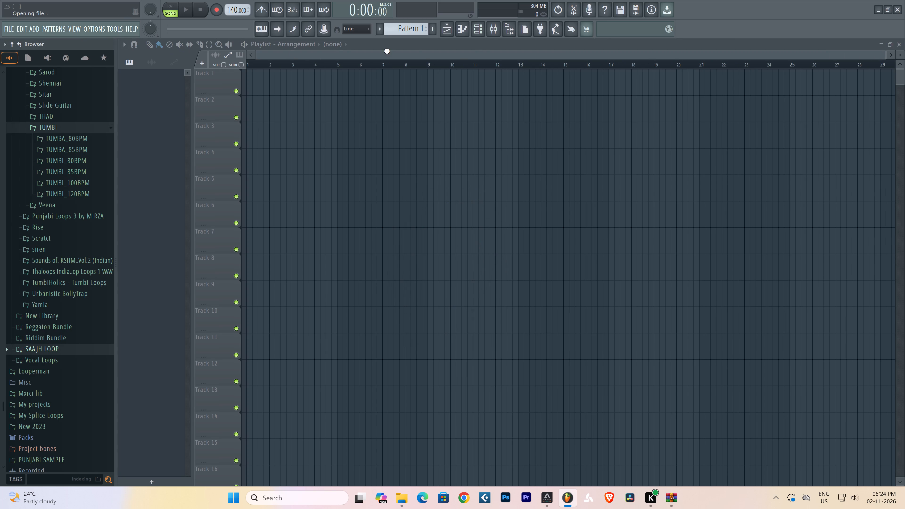
click(494, 31)
click(292, 172)
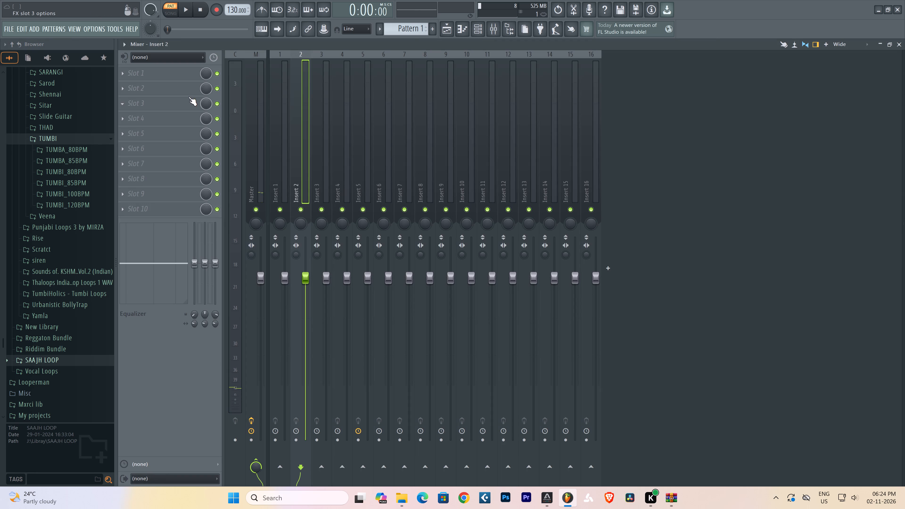
click(162, 74)
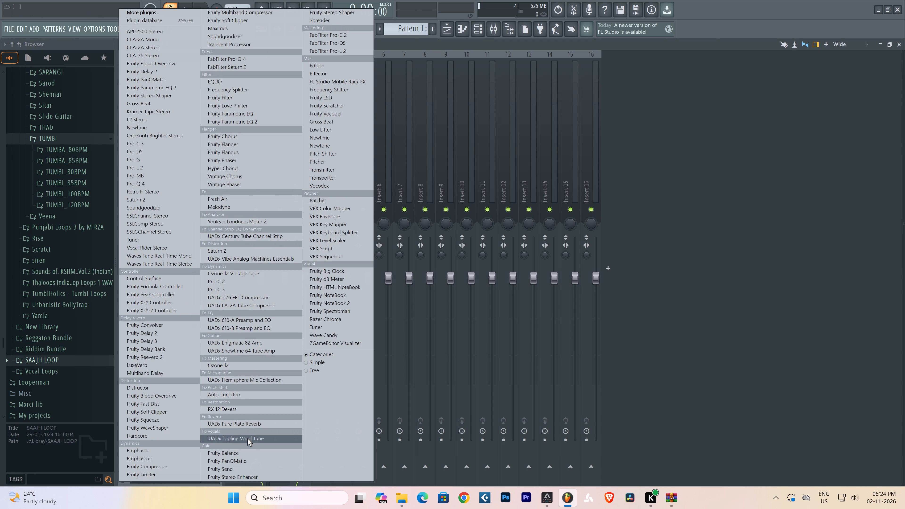
key(a)
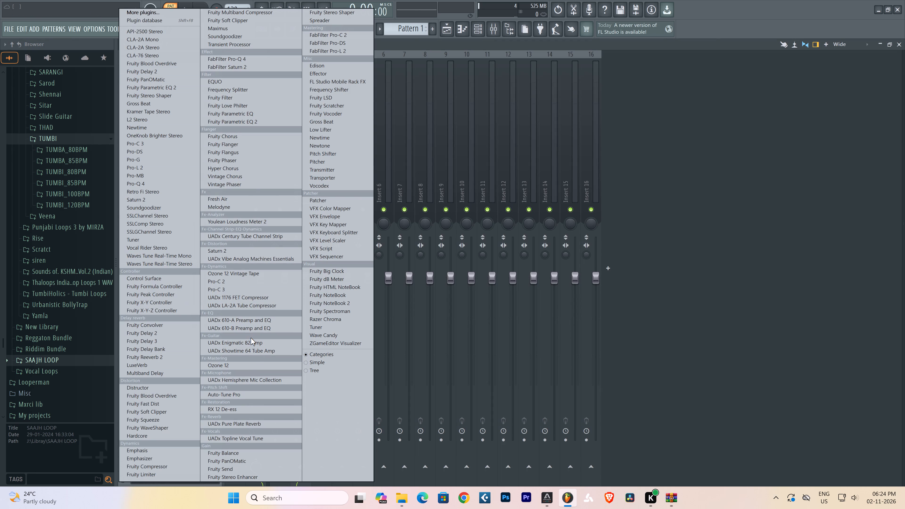
key(a)
text(aaaa)
click(247, 397)
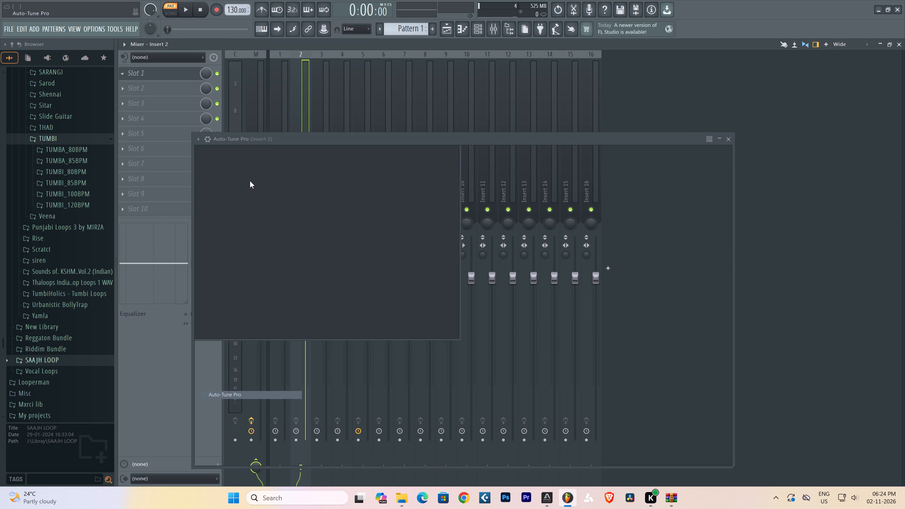
Open Auto-Tune Pro's scale list and read through the available scale names.
click(349, 174)
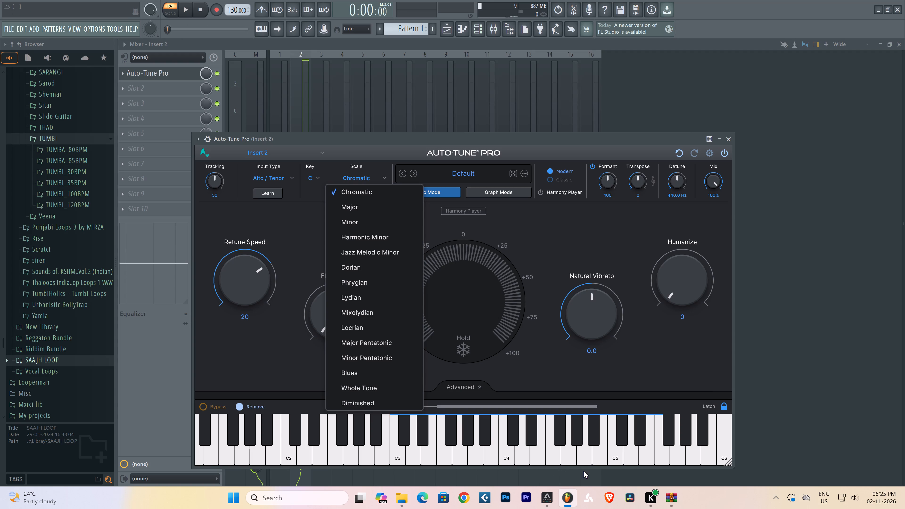
In WinRAR, create the ZIP archive with the name extended to "Daang Song Stems 84bpm F# Phrygian" and check for it in the Daang folder.
click(678, 499)
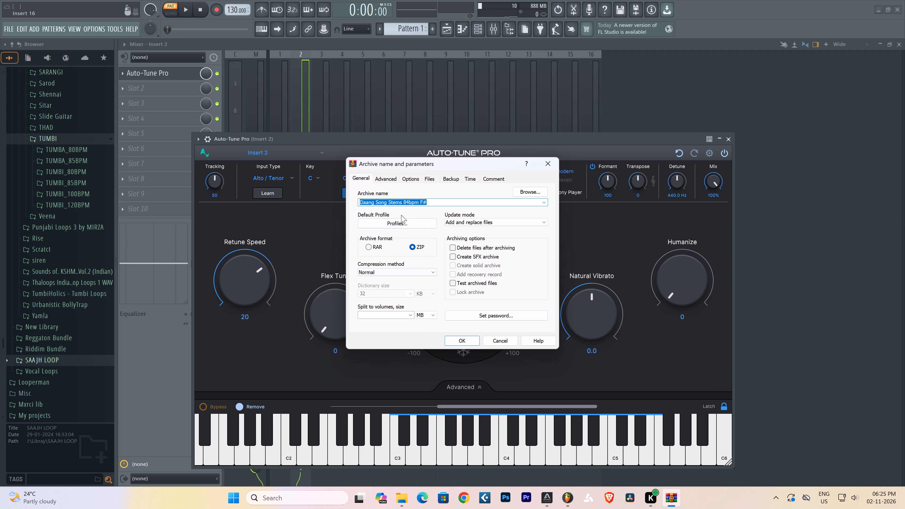
click(435, 201)
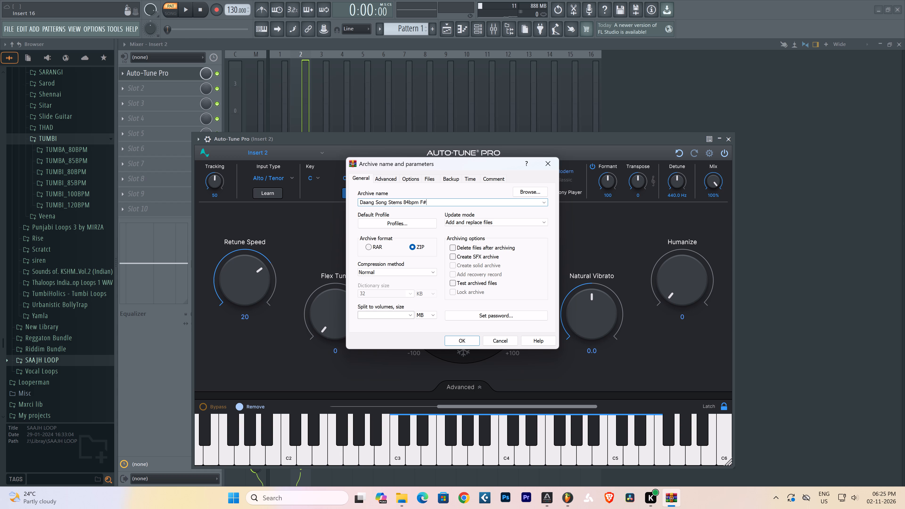
key(h)
text(ryg)
text(ia)
key(n)
click(468, 338)
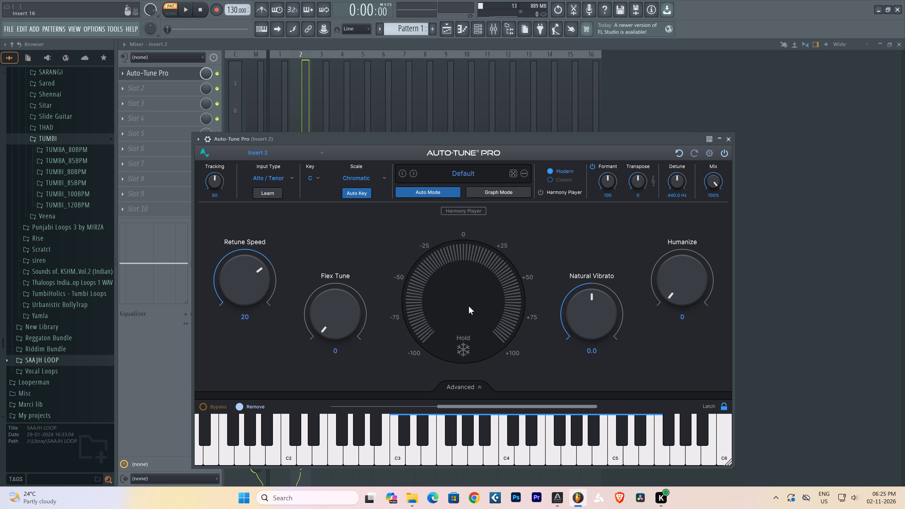
click(413, 503)
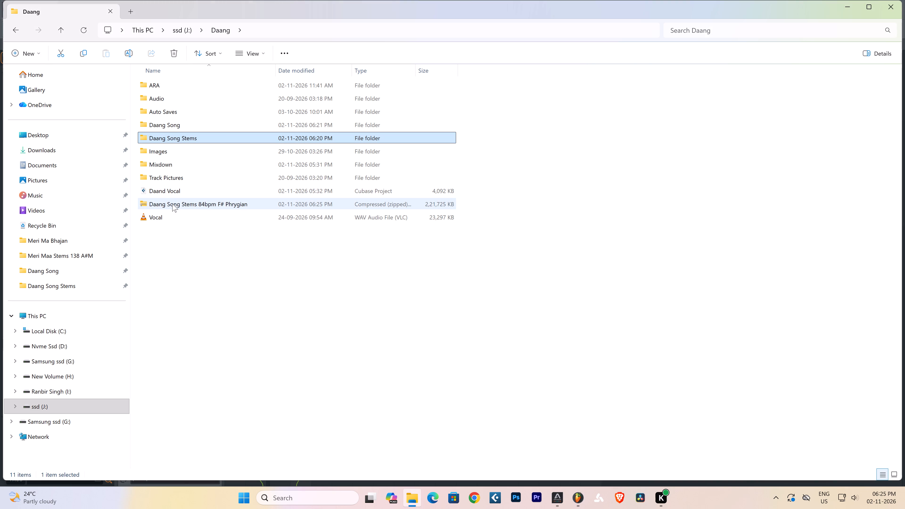
click(190, 294)
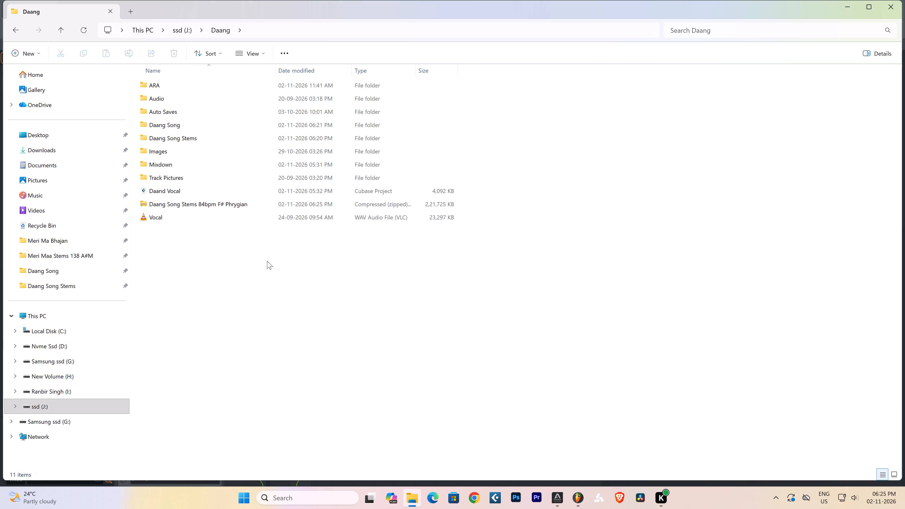
Switch back to FL Studio and close it without saving changes to the untitled project.
click(582, 497)
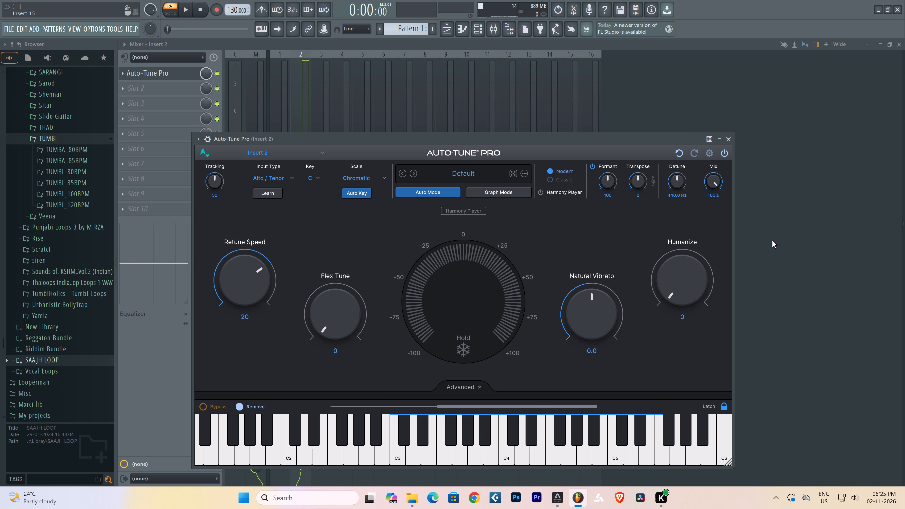
right_click(805, 225)
click(898, 11)
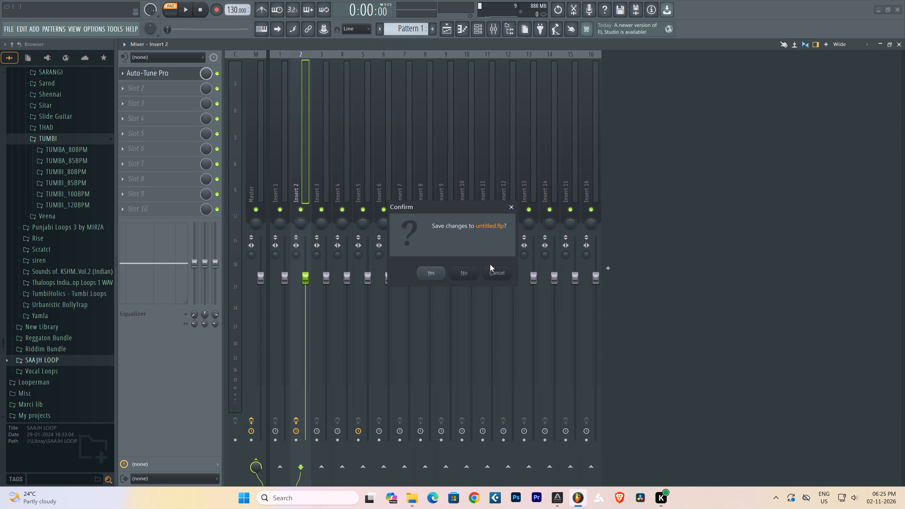
click(465, 271)
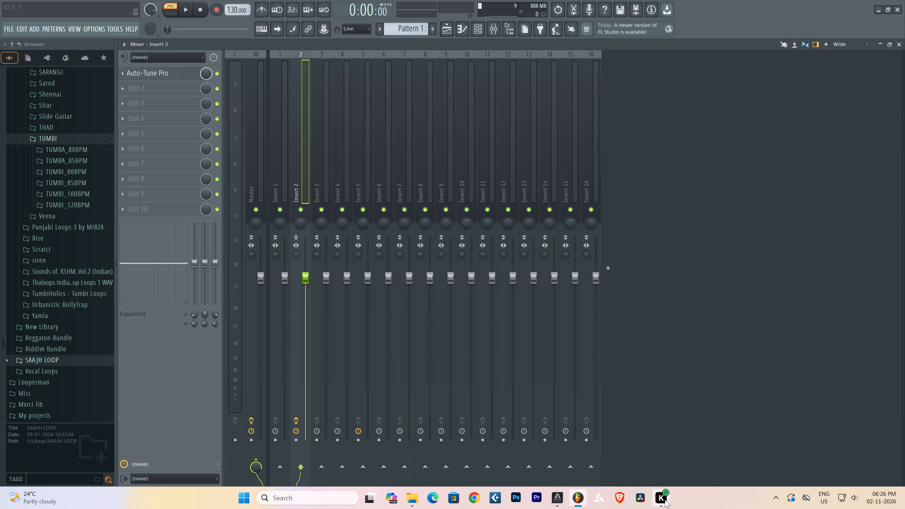